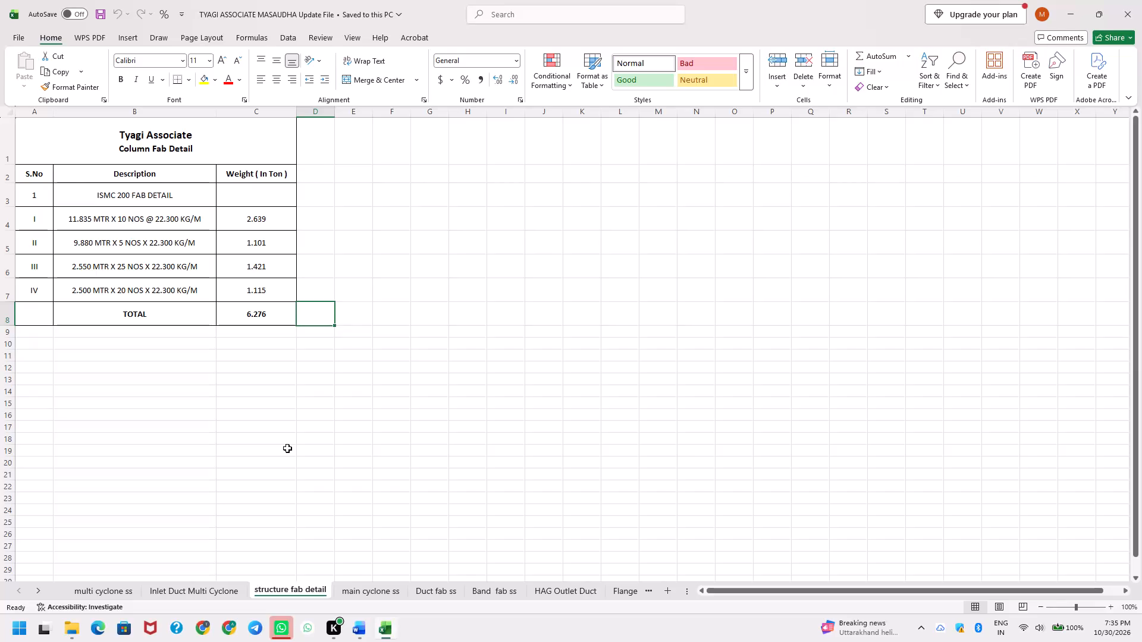
Review the workbook's fabrication sheets from structure fab detail through HAG Outlet Duct against the work table in the Word quotation letter.
key("alt+Tab")
key("alt+Tab")
key("alt+Tab")
key("alt+Tab")
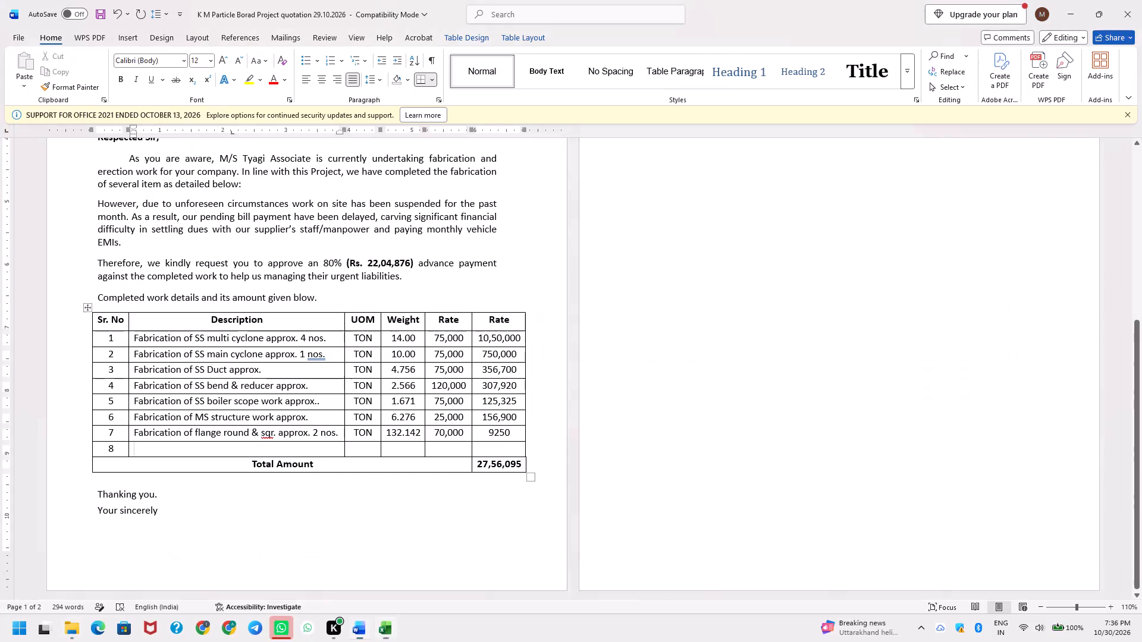
key("alt+Tab")
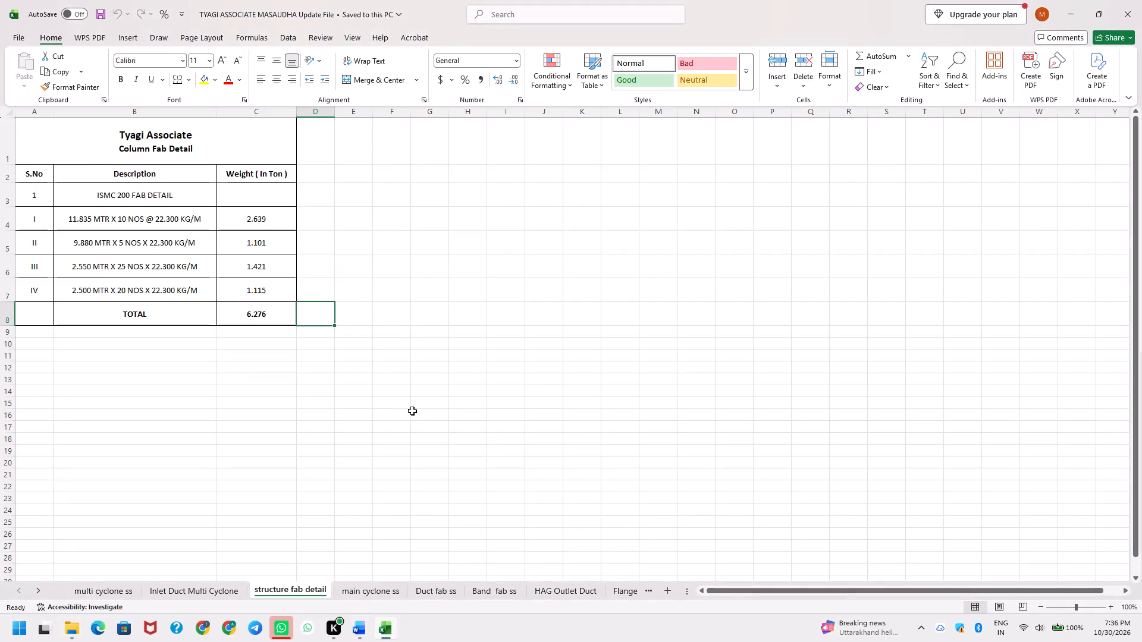
key("alt+Tab")
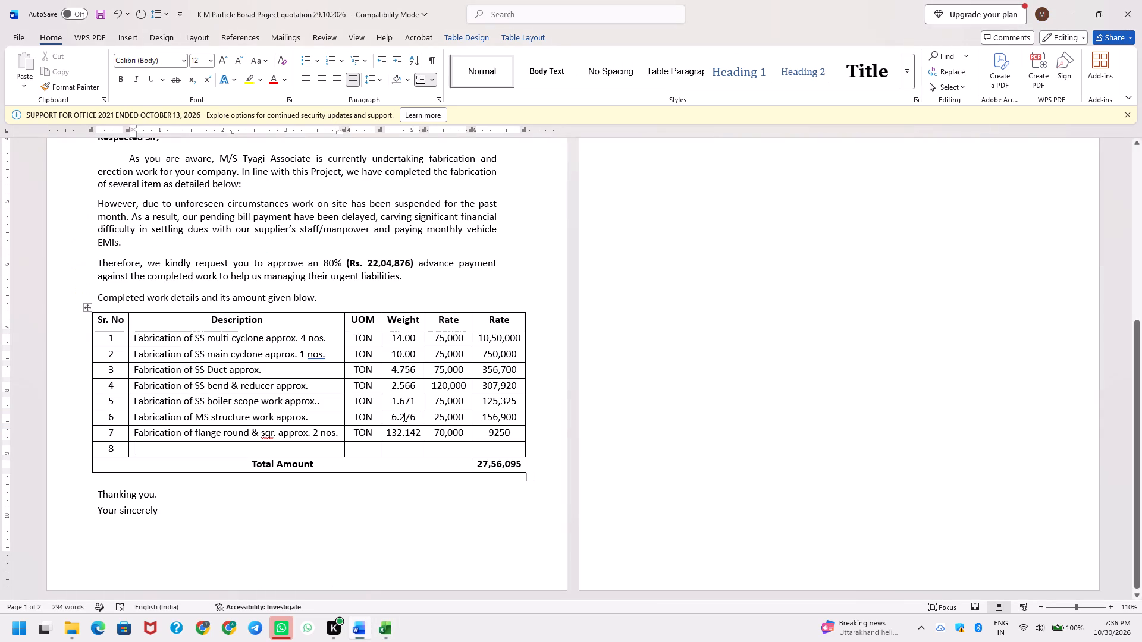
left_click(330, 417)
key("alt+Tab")
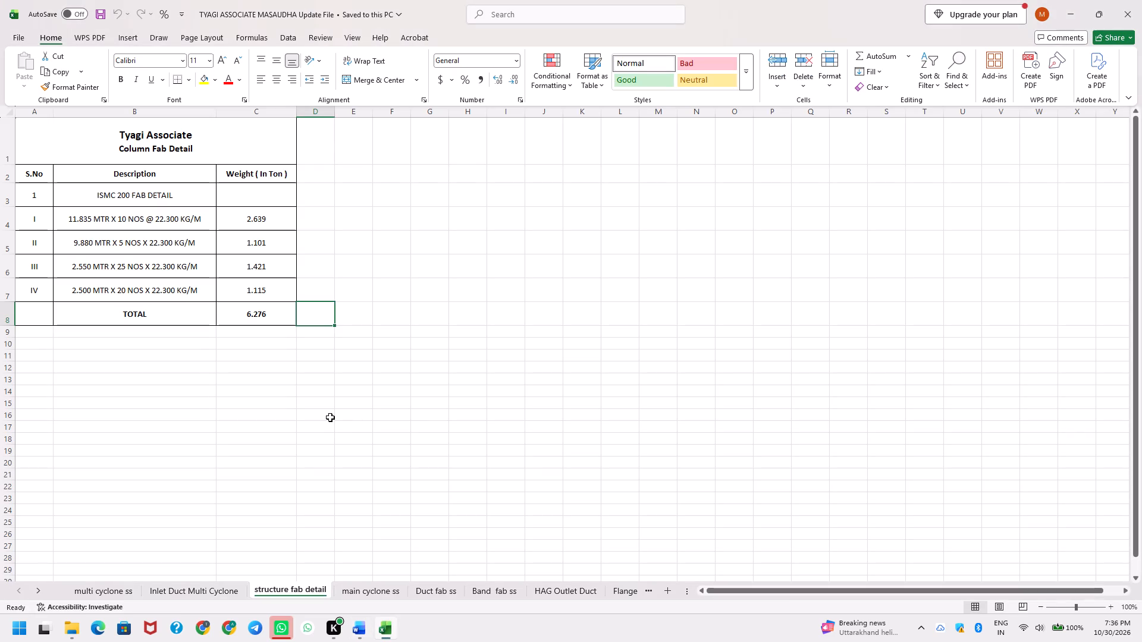
key("ctrl+Page_Down")
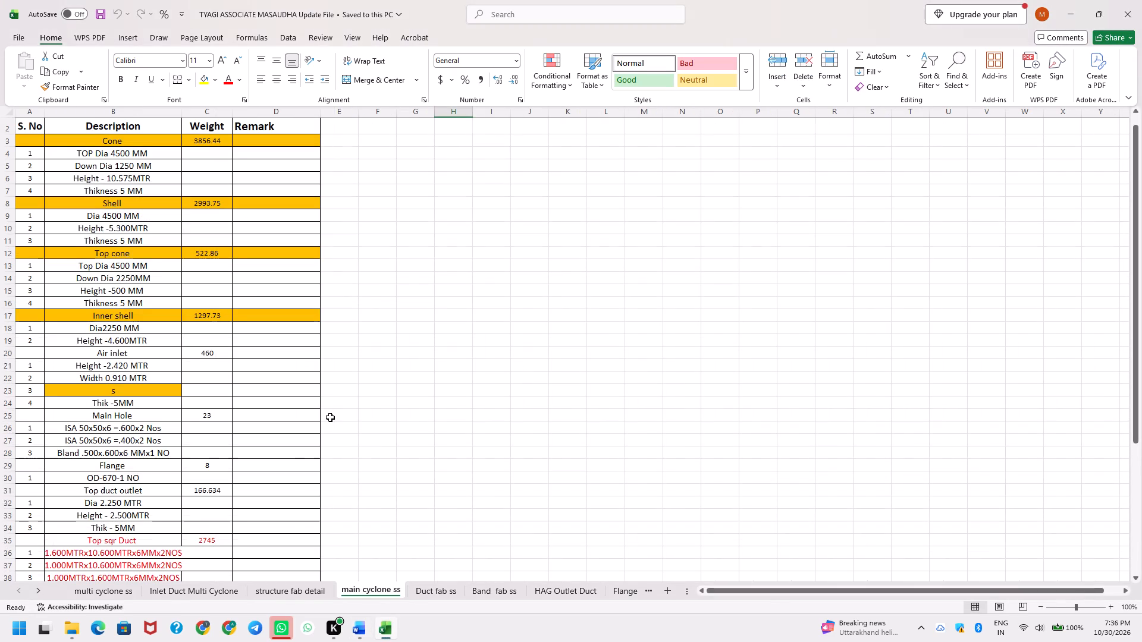
key("ctrl+Page_Down")
key("ctrl+Page_Down")
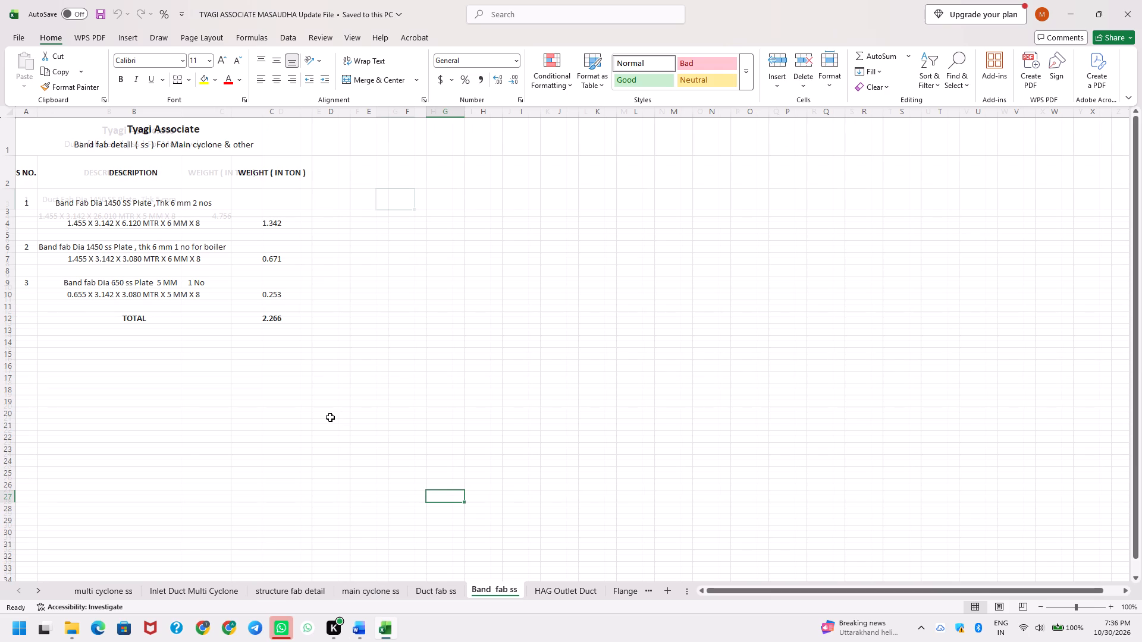
key("ctrl+Page_Down")
key("alt+Tab")
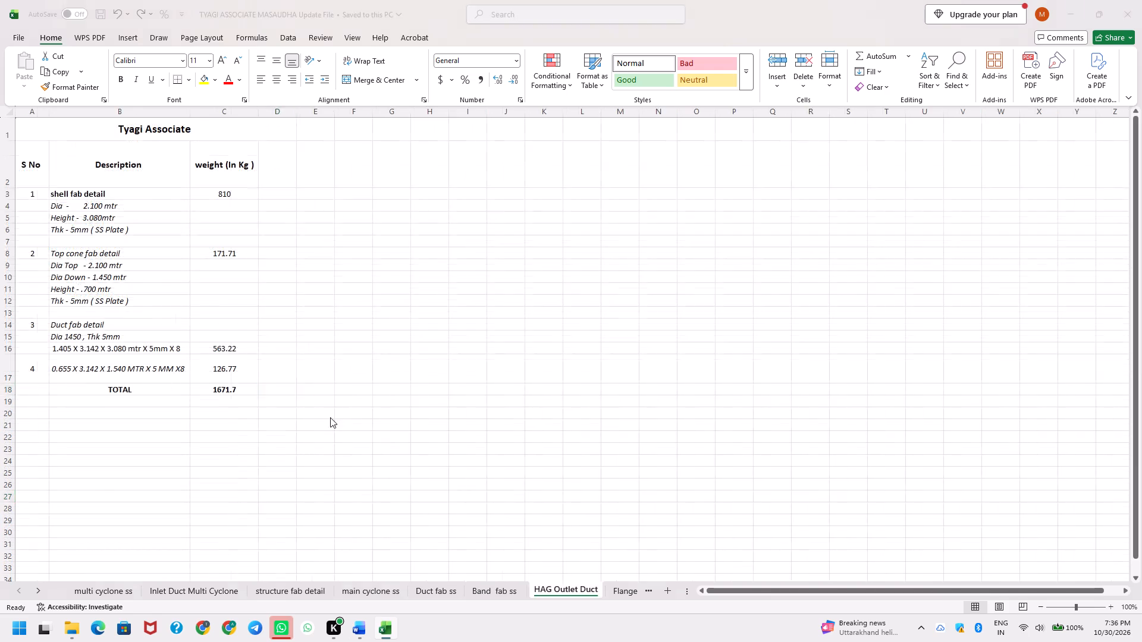
key("alt+Tab")
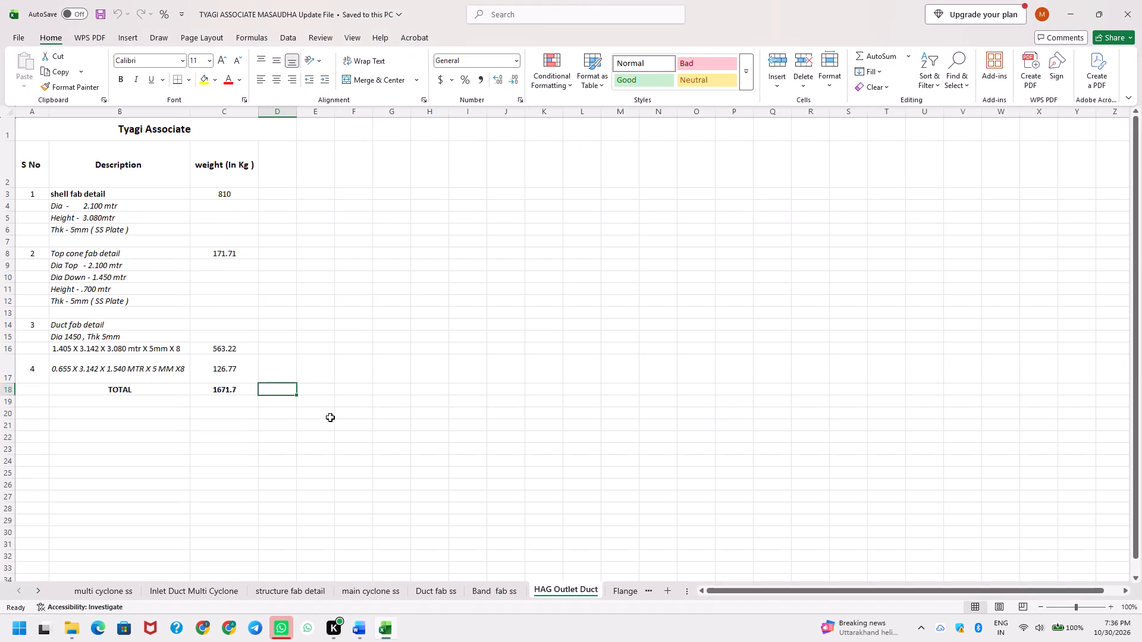
key("alt+Tab")
Change the item name in row 5's description of the Word work table to "HAG Outlet Duct", matching the Excel sheet name.
key("Up")
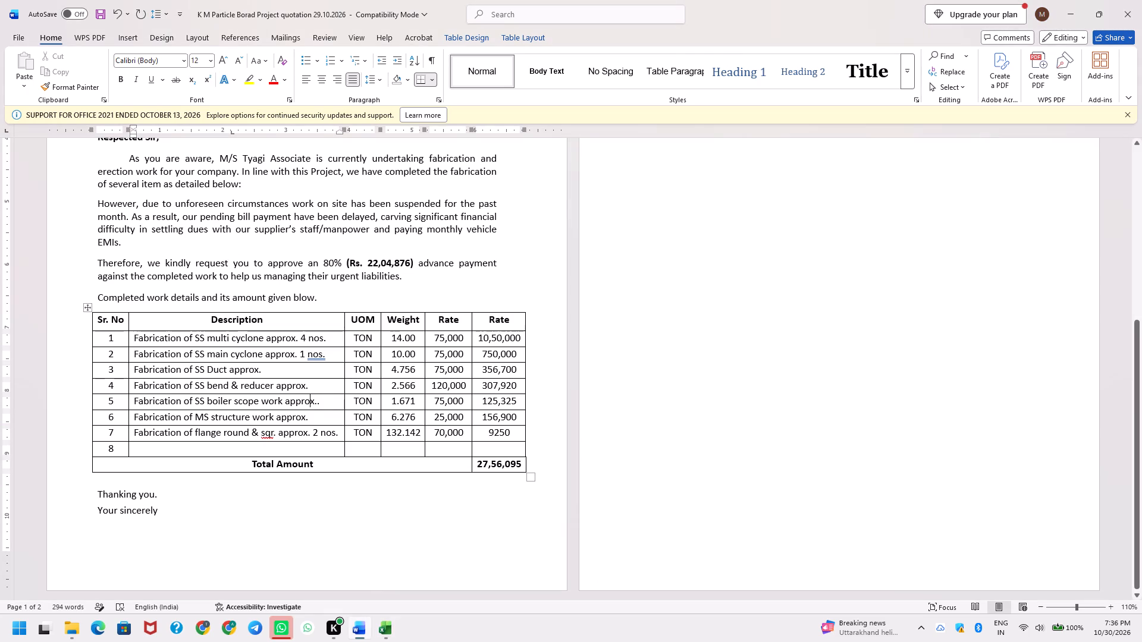
key("Left")
key("Left")
key("Left")
key("ctrl+Left")
key("Left")
key("Left")
key("Right")
key("ctrl+shift+Left")
key("ctrl+shift+Left")
key("ctrl+shift+Left")
key("alt+Tab")
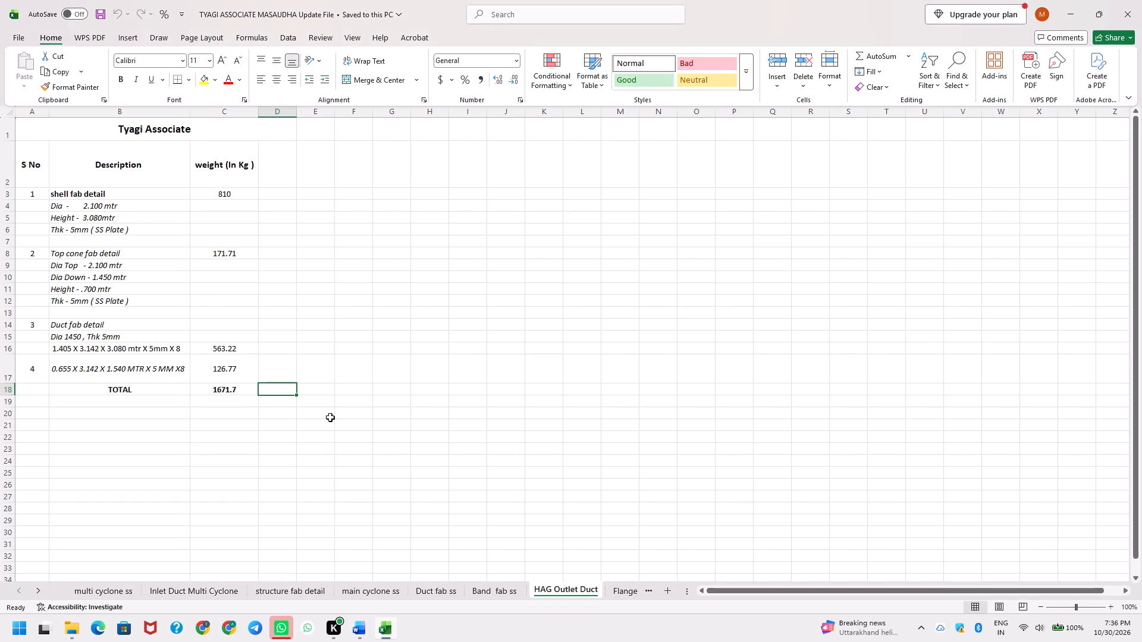
key("alt+Tab")
type("HAG")
key("space")
key("alt+Tab")
key("alt+Tab")
key("shift+o")
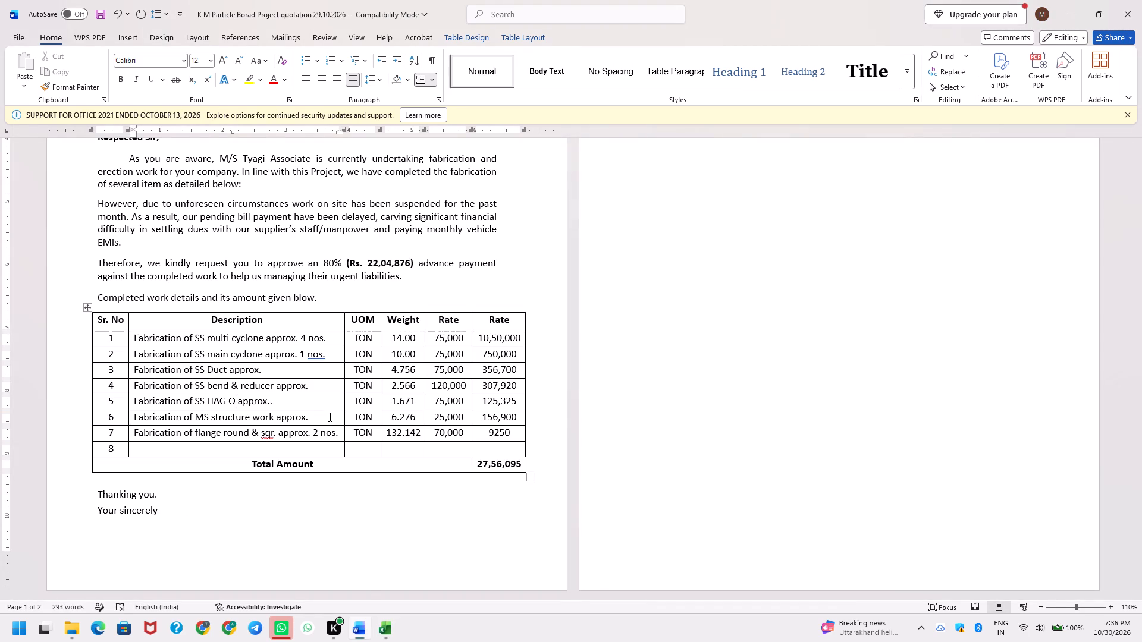
type("ute")
key("BackSpace")
type("let")
key("space")
type("Duct")
key("alt+Tab")
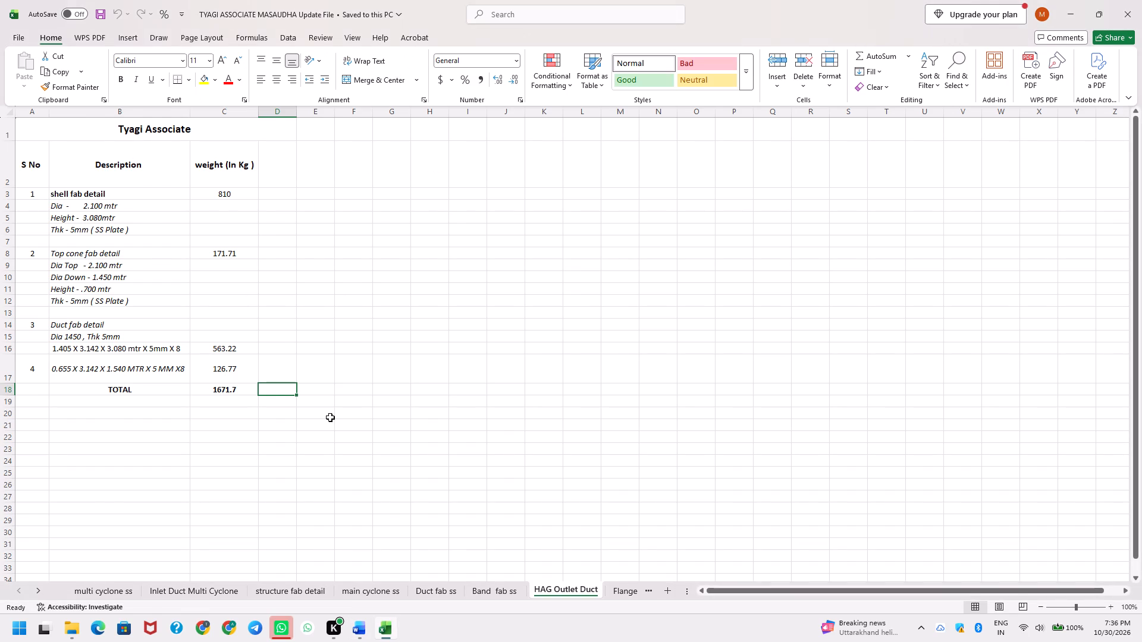
key("alt+Tab")
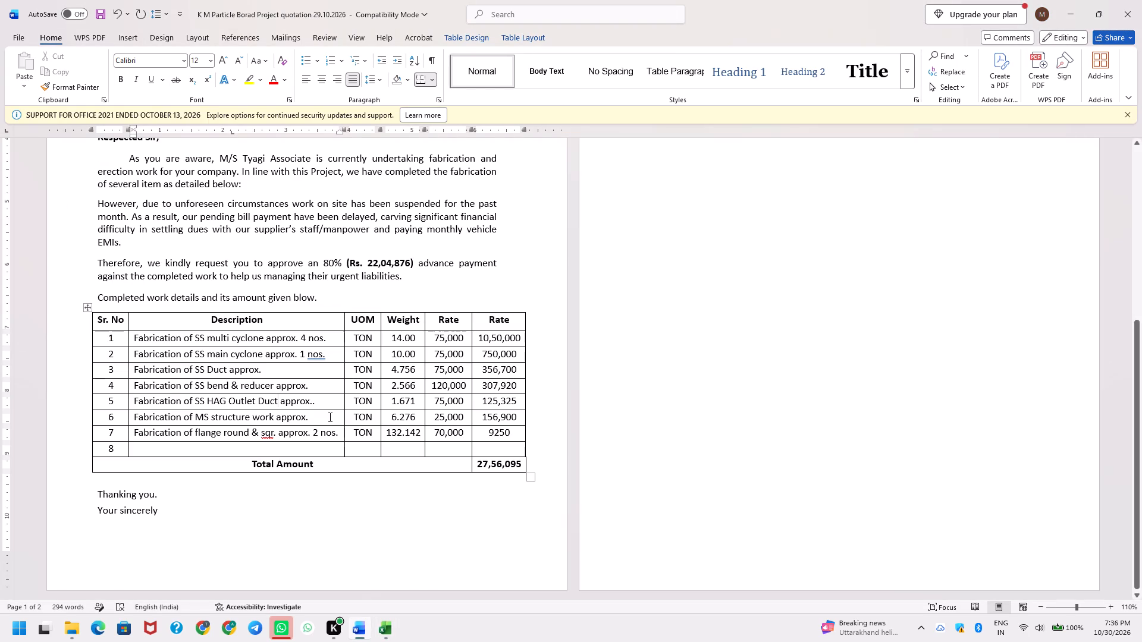
Look back through the Excel fabrication sheets to Inlet Duct Multi Cyclone for an item missing from the Word work table.
key("Down")
key("Up")
key("Right")
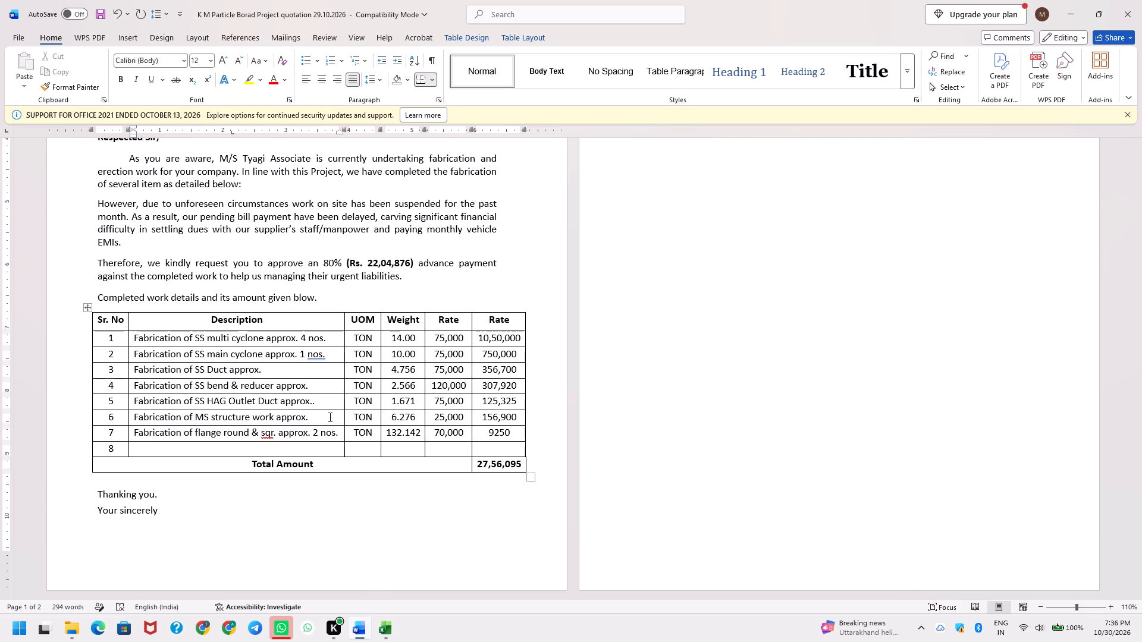
key("Down")
key("Up")
key("Down")
key("Down")
key("Down")
key("alt+Tab")
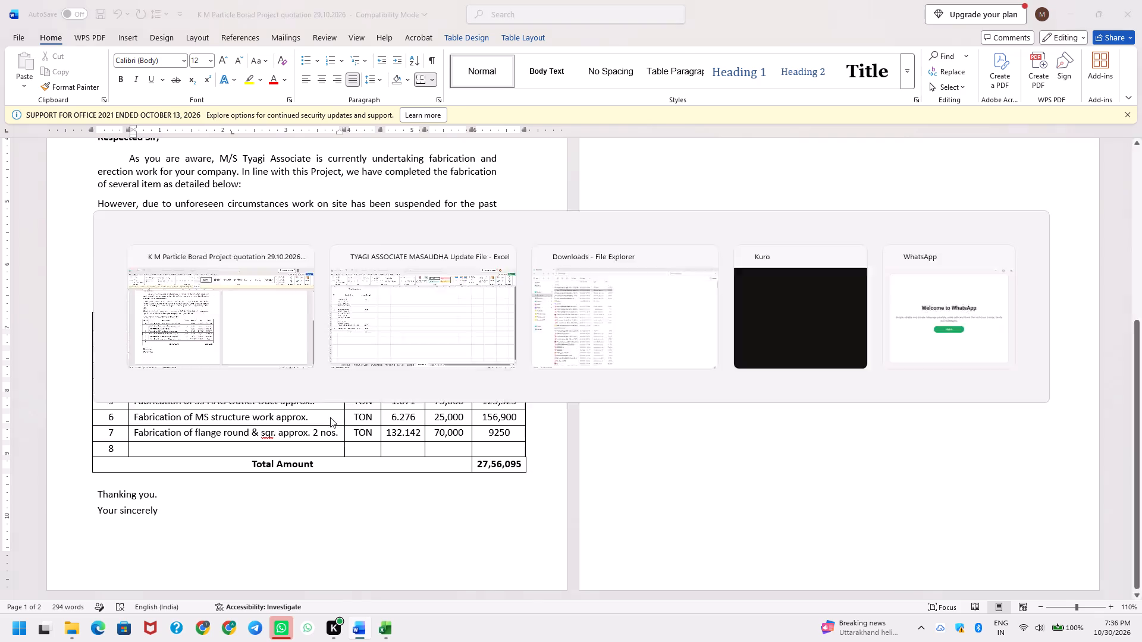
key("ctrl+Page_Up")
key("ctrl+Page_Up")
key("ctrl+Page_Up")
key("ctrl+Page_Up")
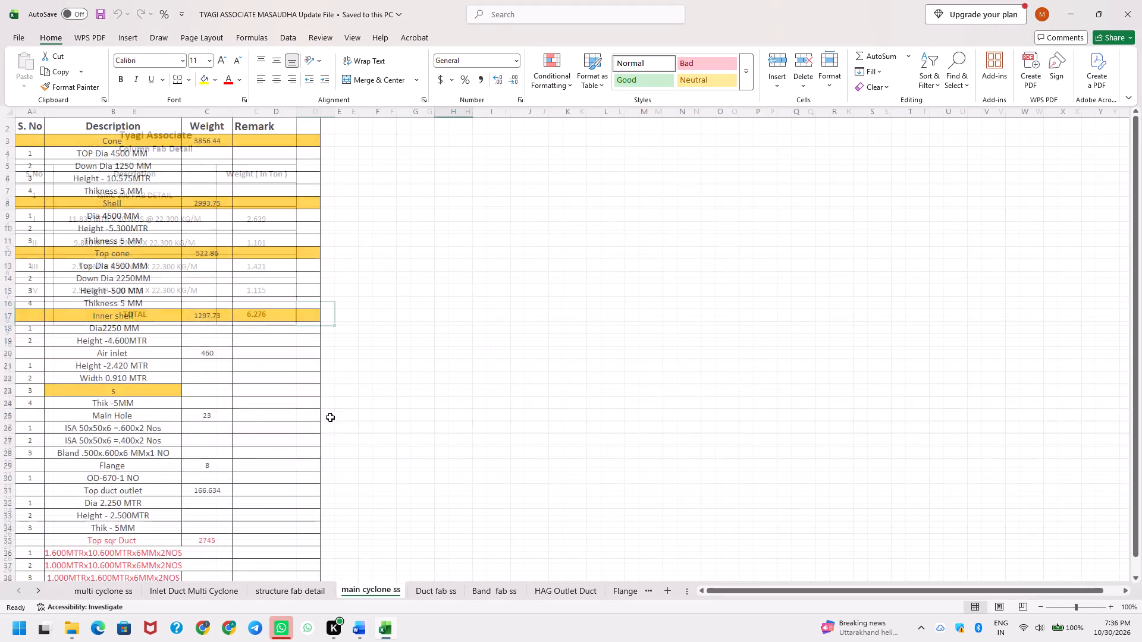
key("ctrl+Page_Up")
key("ctrl+Page_Up")
key("ctrl+Page_Down")
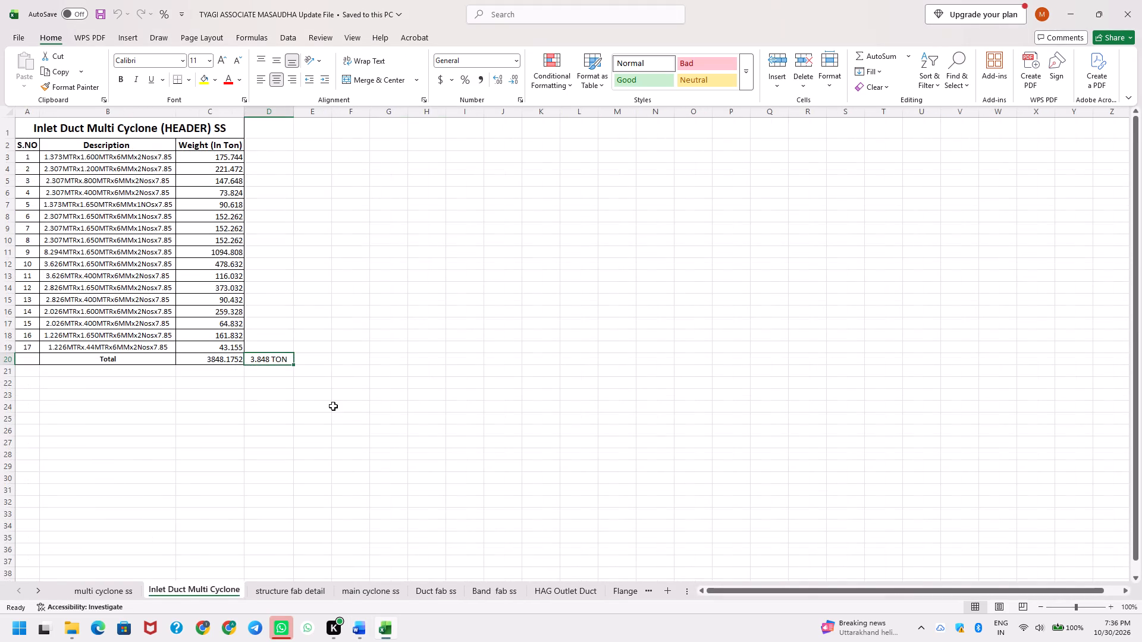
key("alt+Tab")
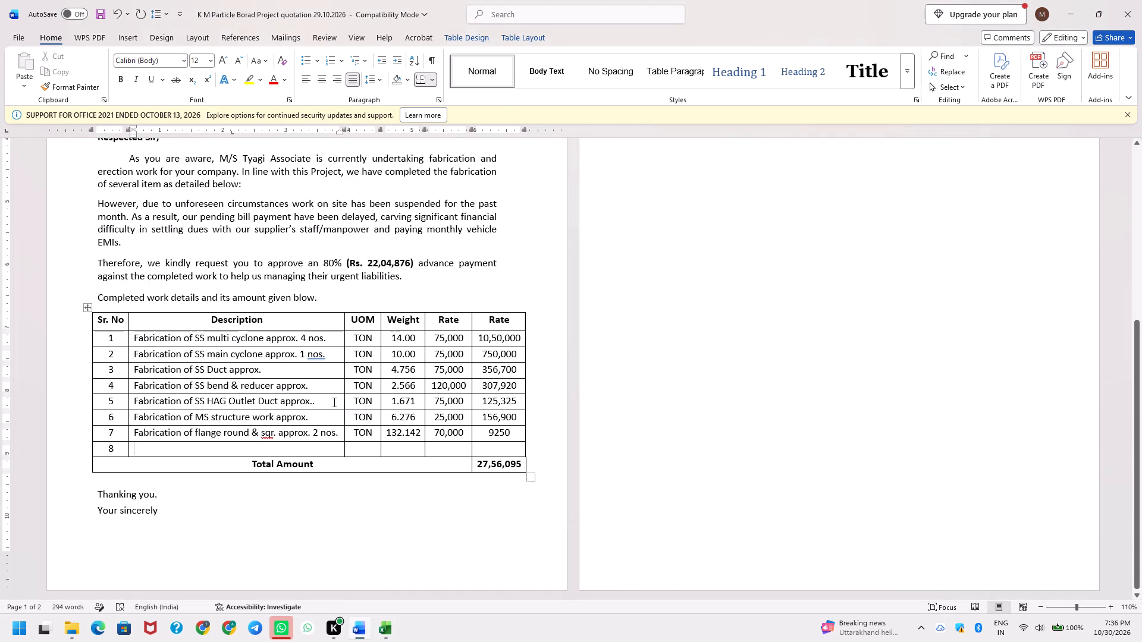
key("alt+Tab")
key("alt+Tab")
Copy row 7's description, "Fabrication of flange round & sqr. approx. 2 nos.", into the empty description cell of row 8.
key("Up")
key("shift+Down")
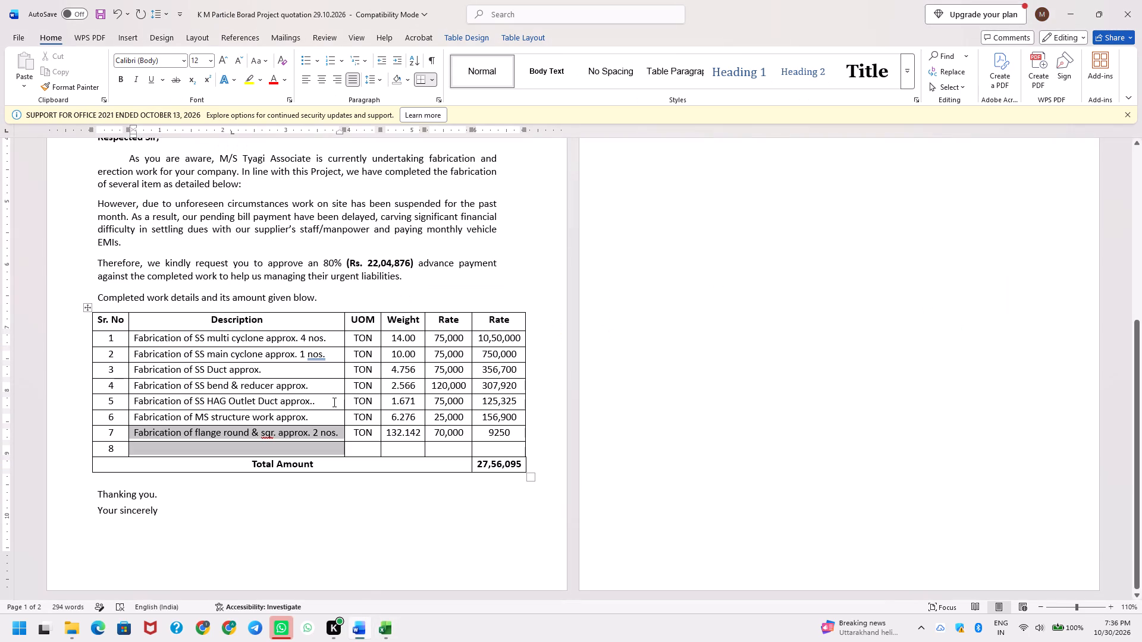
key("shift+Left")
key("shift+Right")
key("shift+Up")
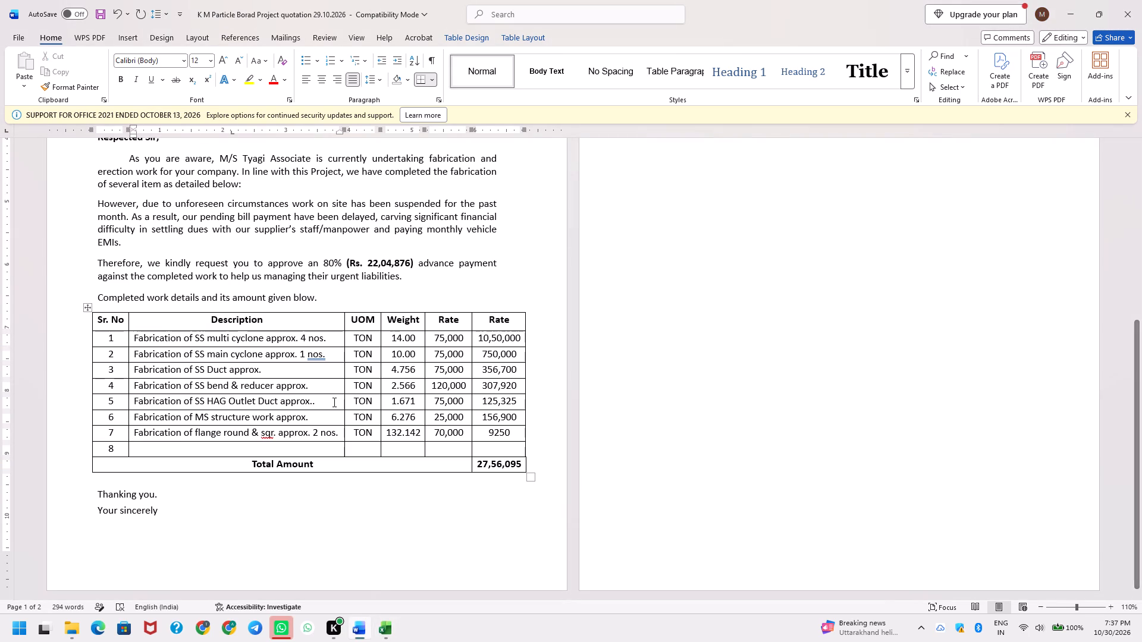
key("ctrl+shift+Right")
key("ctrl+shift+Right")
key("ctrl+shift+Right")
key("ctrl+shift+Right")
key("ctrl+shift+Right")
key("ctrl+shift+Right")
key("ctrl+shift+Right")
key("ctrl+shift+Right")
key("ctrl+shift+Right")
key("ctrl+shift+Right")
key("ctrl+shift+Right")
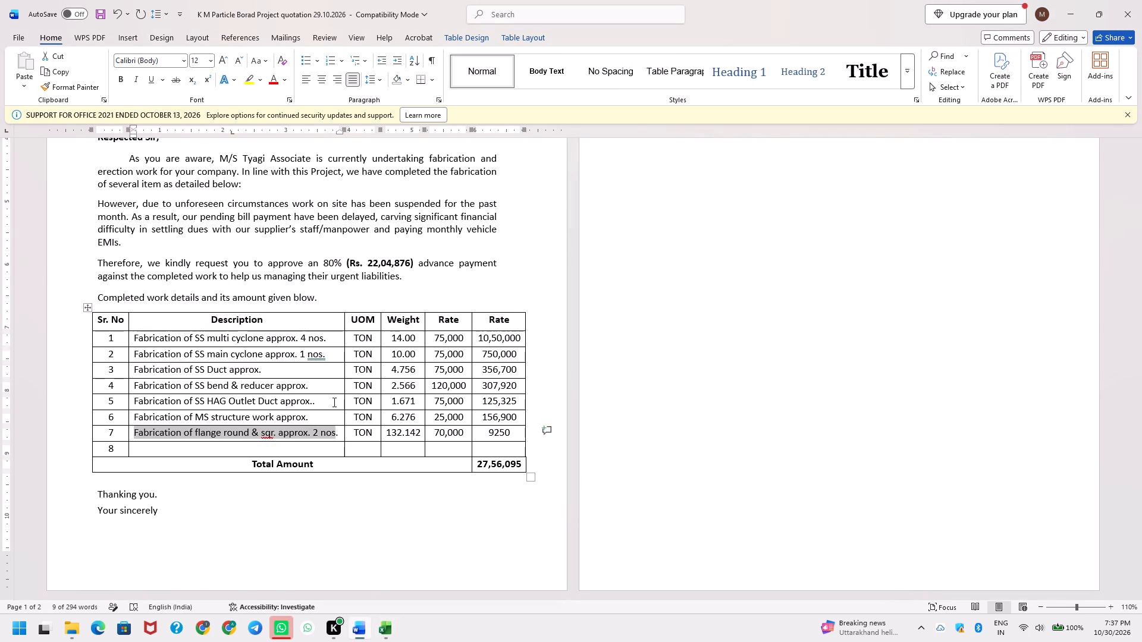
key("shift+Right")
key("ctrl+c")
key("ctrl+c")
key("Down")
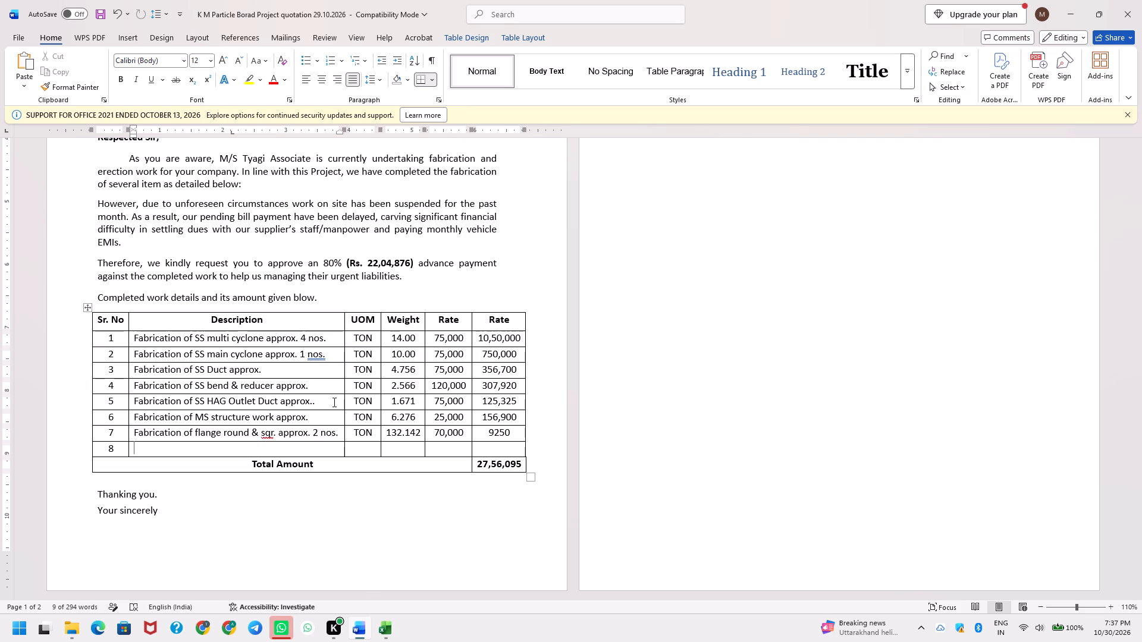
key("ctrl+v")
Delete "2 nos." from the end of row 8's description.
key("Left")
key("Left")
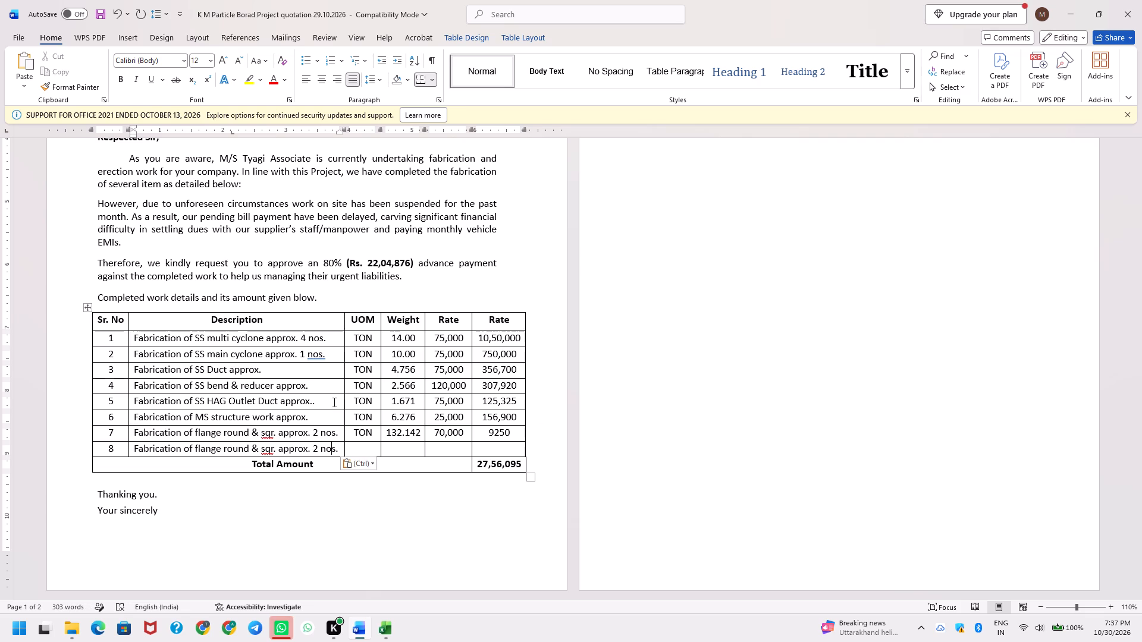
key("Left")
key("Left")
key("Left")
key("alt+Tab")
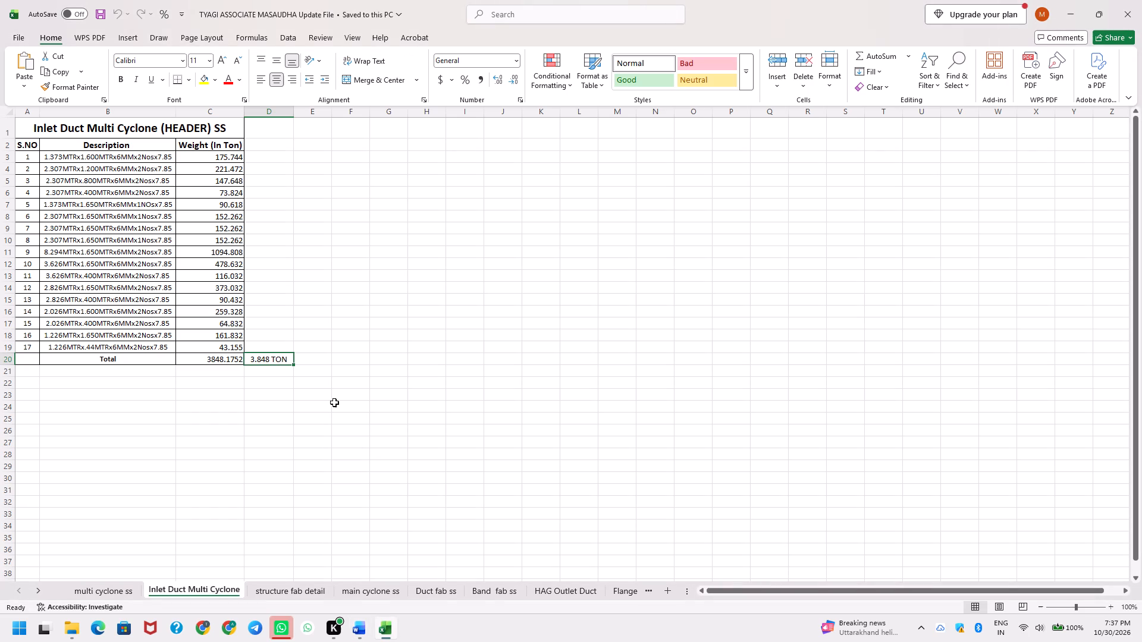
key("alt+Tab")
key("Right")
key("Right")
key("Right")
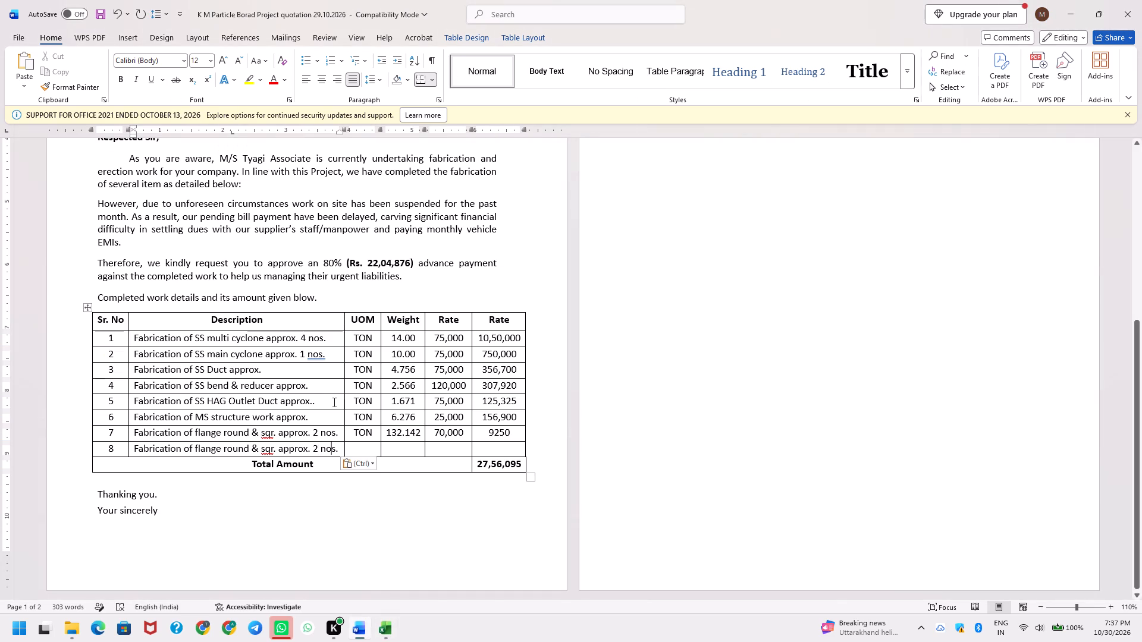
key("Right")
key("Right")
key("ctrl+shift+Left")
key("ctrl+shift+Left")
key("ctrl+shift+Left")
key("BackSpace")
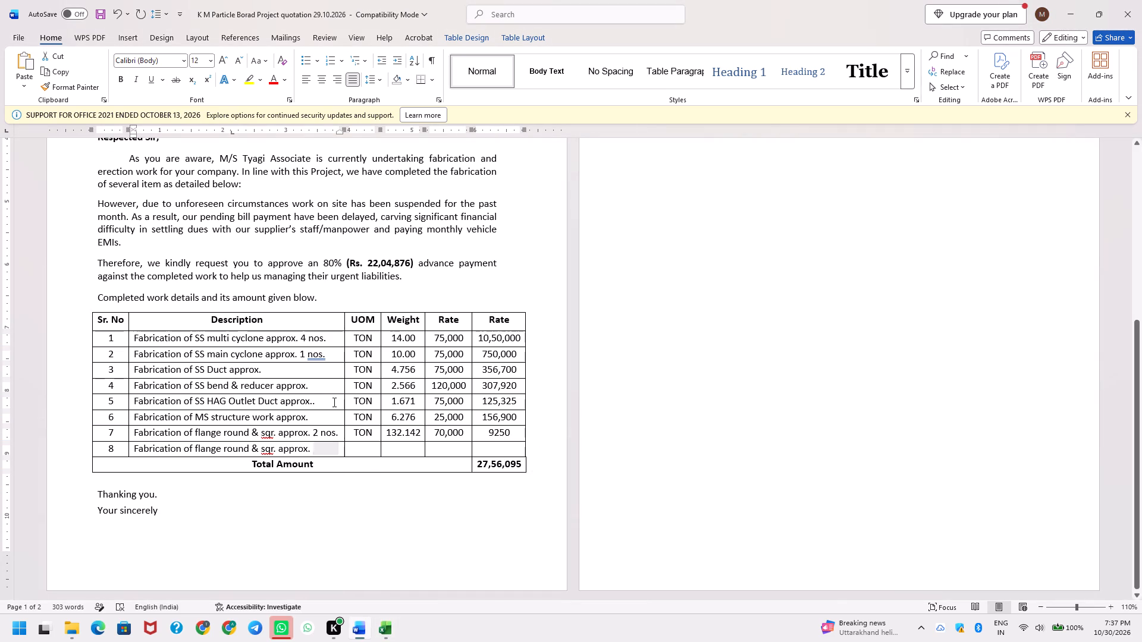
key("BackSpace")
Replace "flange round & sqr." in row 8's description with "Inlet Duct Multi Cyclon Header", following the Excel sheet's title.
key("Left")
key("ctrl+Left")
key("ctrl+Left")
key("Right")
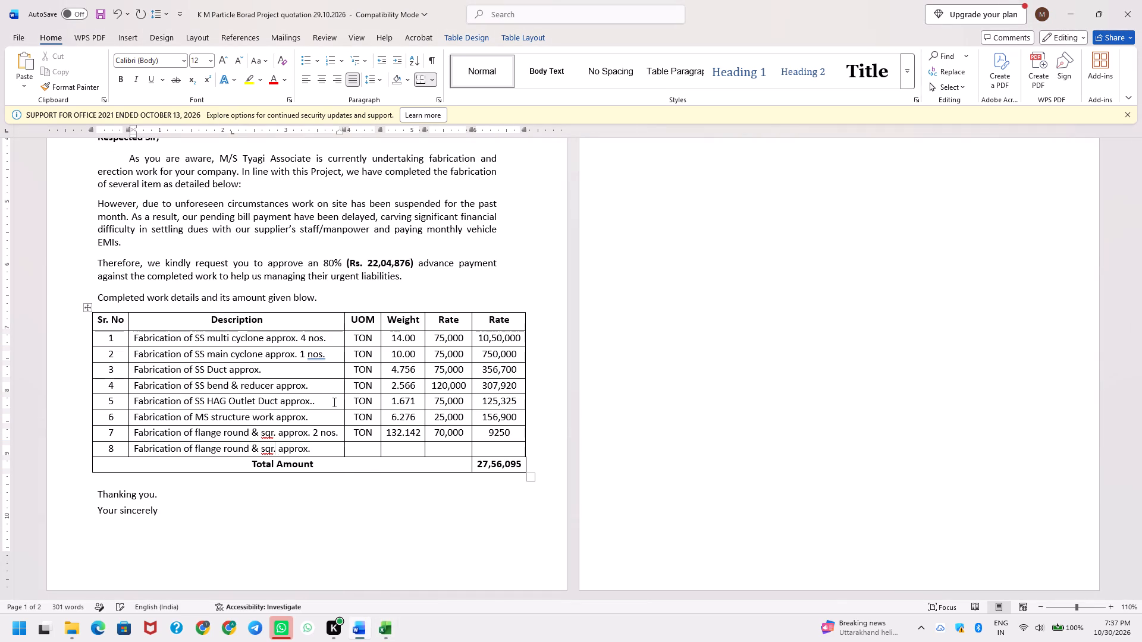
key("ctrl+shift+Left")
key("ctrl+shift+Left")
key("ctrl+shift+Left")
key("ctrl+shift+Left")
key("ctrl+shift+Left")
key("ctrl+shift+Left")
key("ctrl+shift+Right")
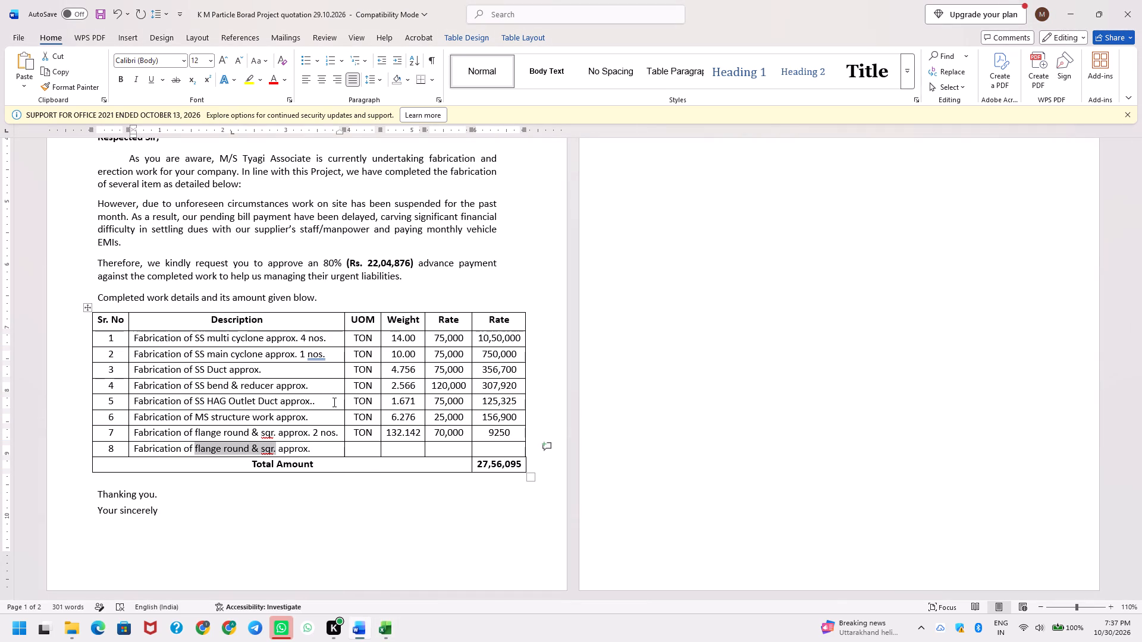
key("alt+Tab")
key("Left")
key("Left")
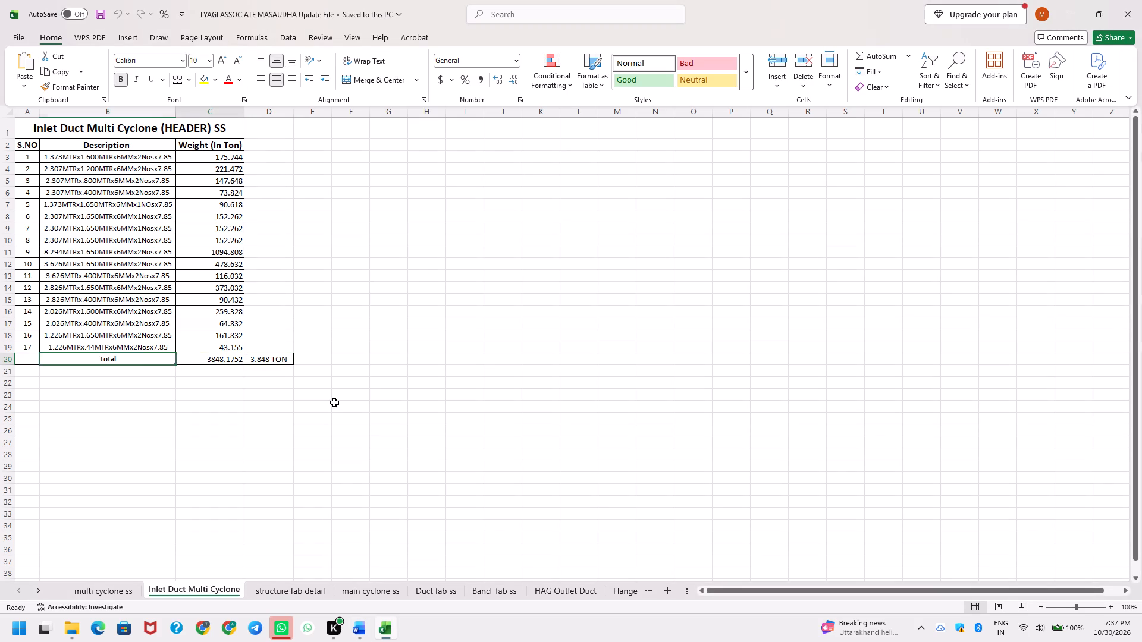
key("Right")
key("alt+Tab")
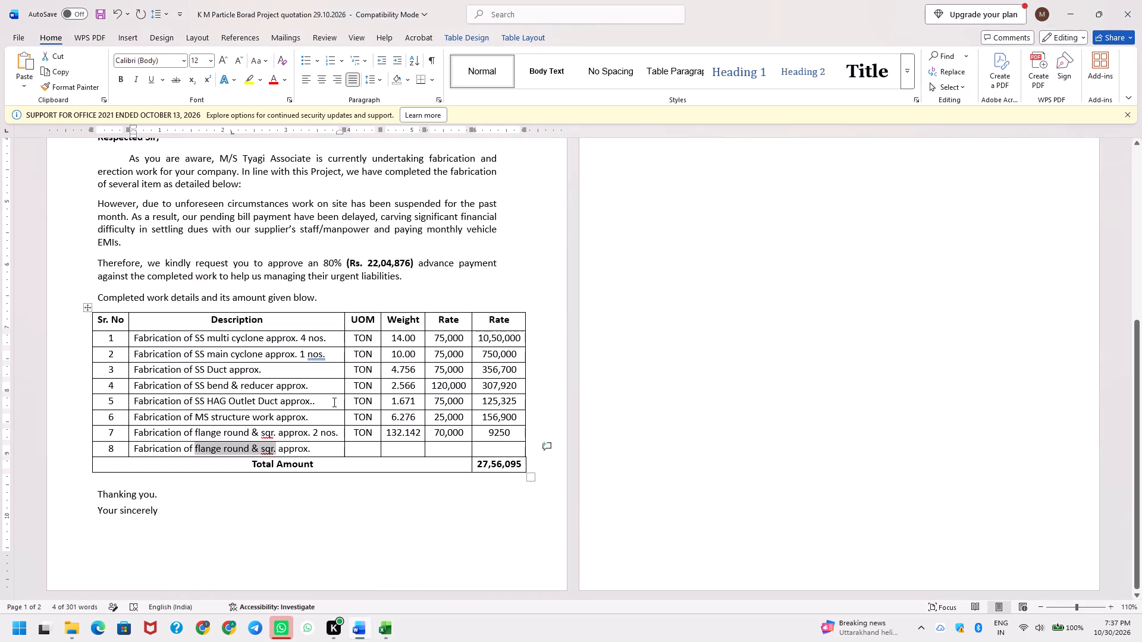
key("alt+Tab")
key("alt+Tab")
key("alt+Tab")
key("alt+Tab")
type("in")
key("BackSpace")
key("BackSpace")
type("Inlet")
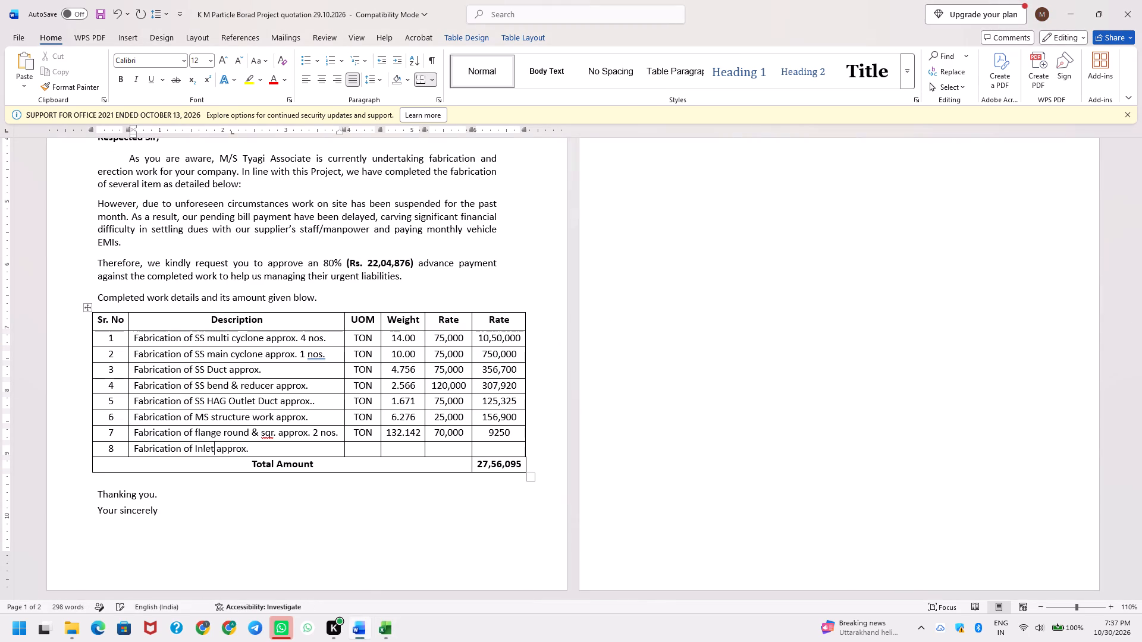
key("alt+Tab")
key("alt+Tab")
key("space")
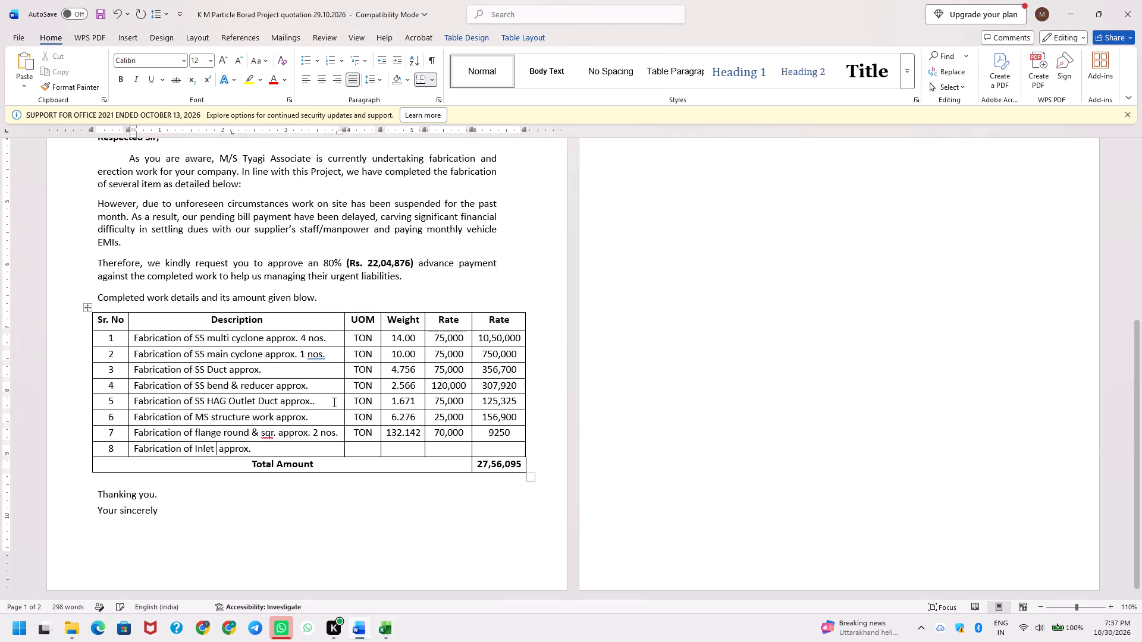
type("Duct Multi Cyclon")
key("space")
type("Header")
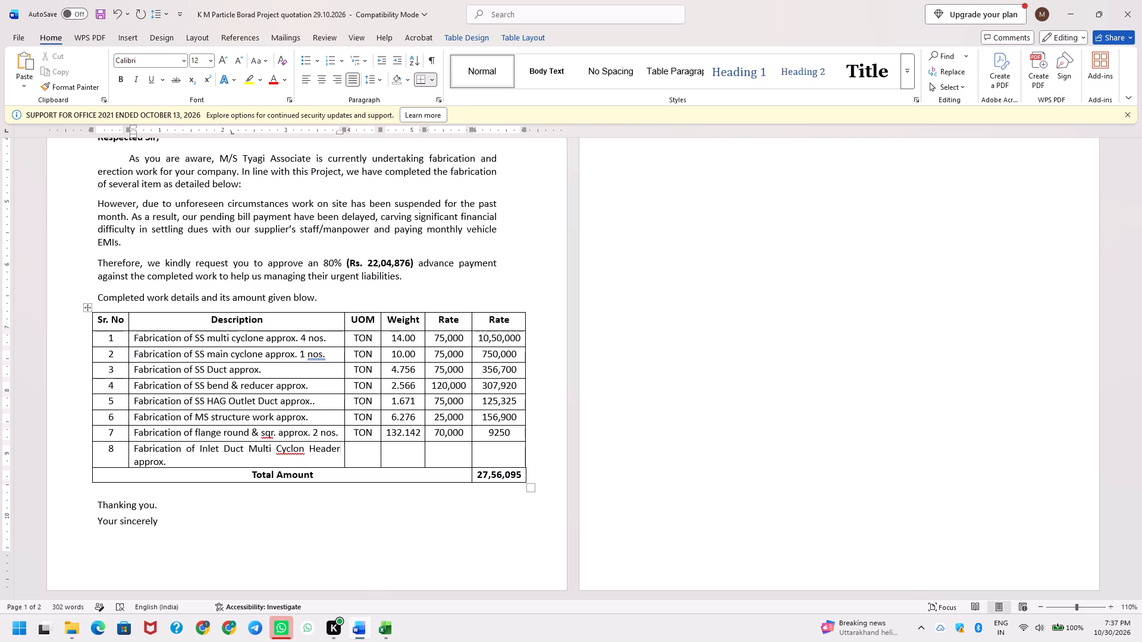
Correct "Cyclon" to "Cyclone" in row 8's description and save the letter.
key("Left")
key("Left")
key("Left")
key("Left")
key("Left")
key("Left")
key("Left")
key("e")
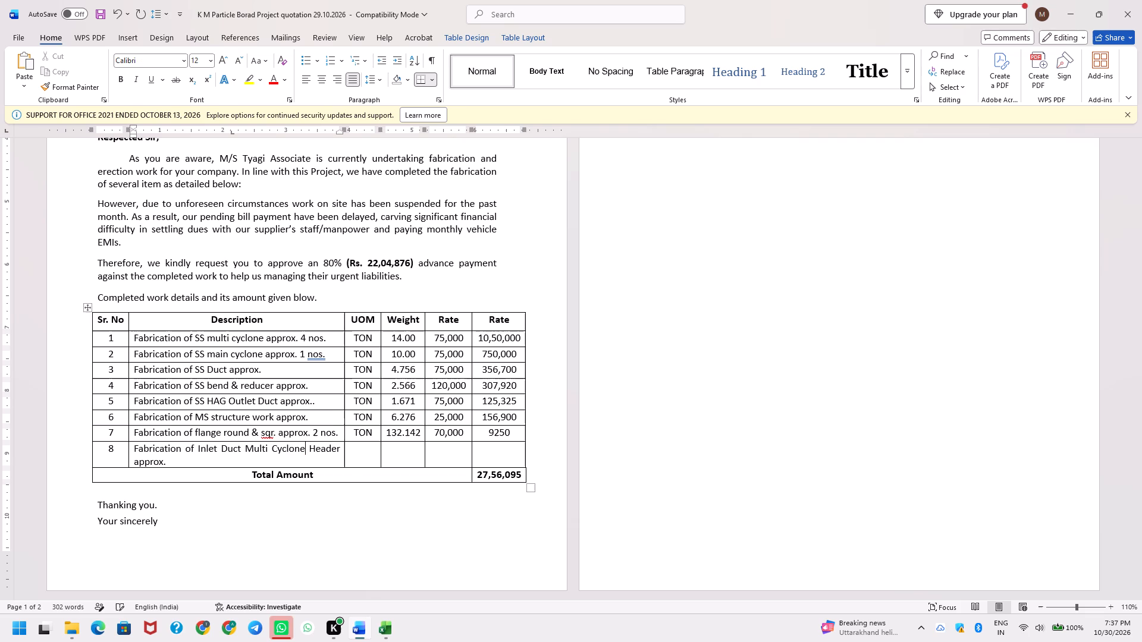
key("Down")
key("ctrl+s")
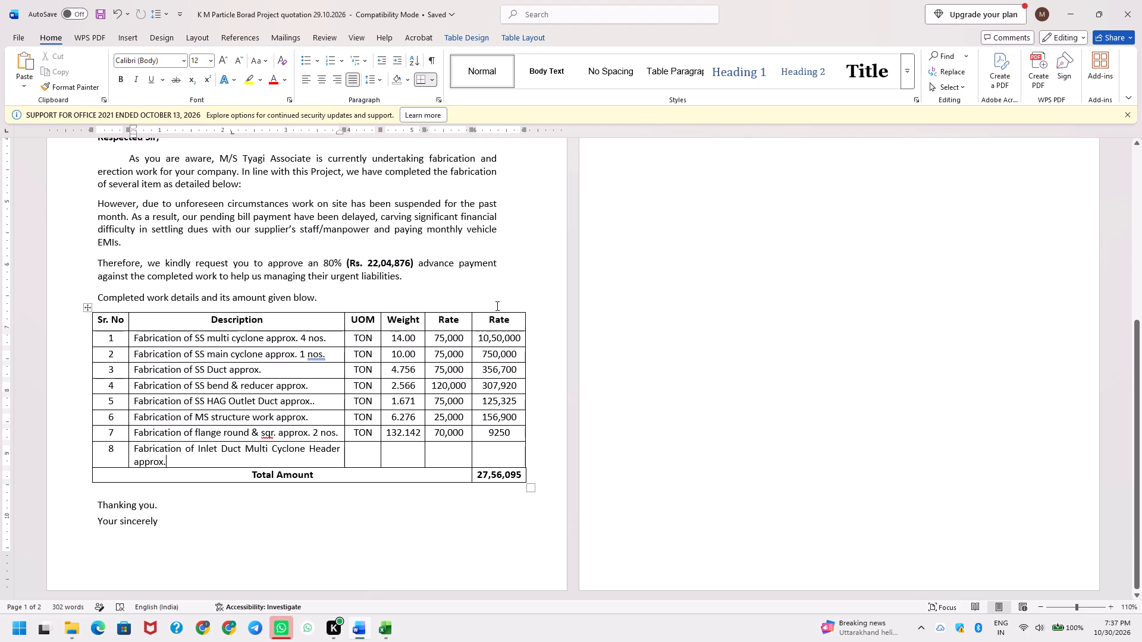
Fill in row 8's UOM as TON and its weight as 3.848, taken from the Excel inlet duct sheet.
left_click(476, 342)
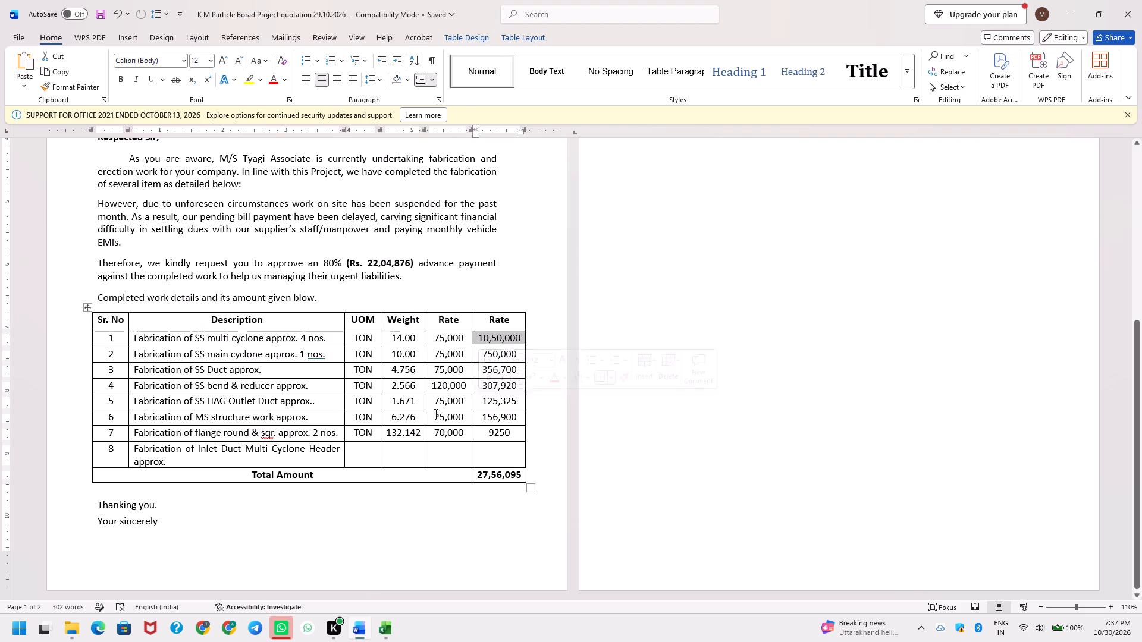
left_click(357, 452)
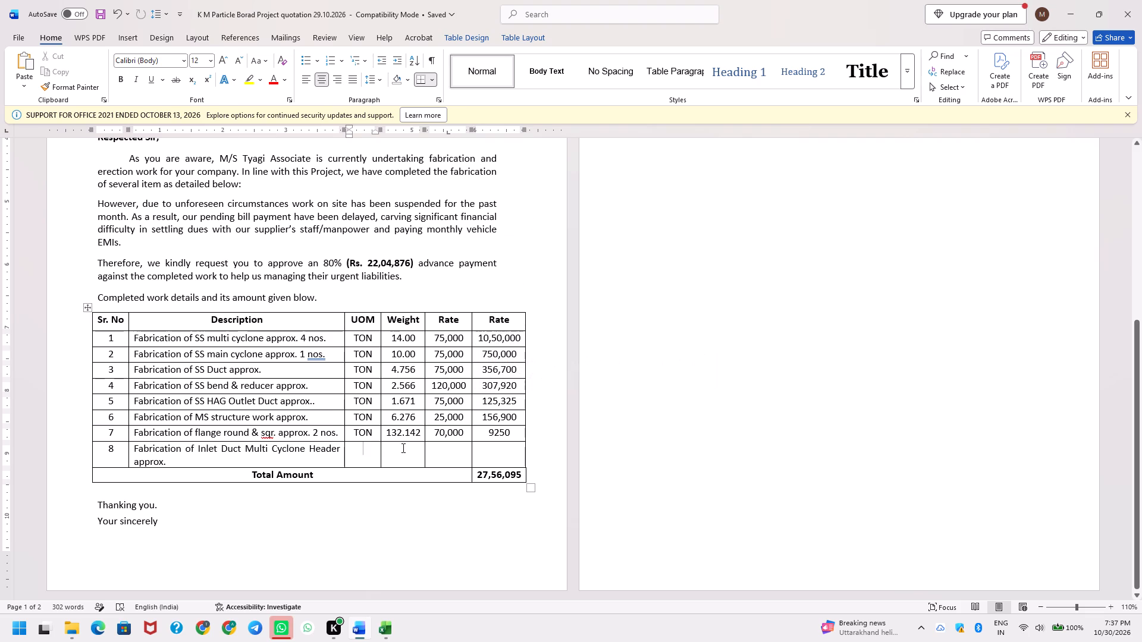
type("TON")
key("Tab")
key("alt+Tab")
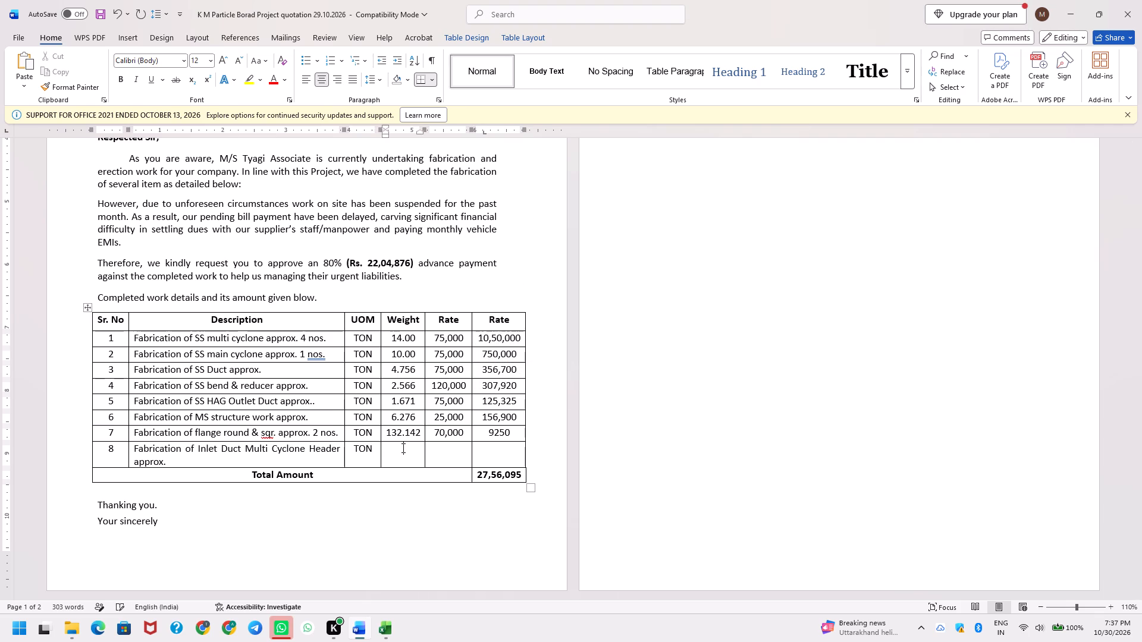
key("alt+Tab")
type("3.8")
type("48")
key("Tab")
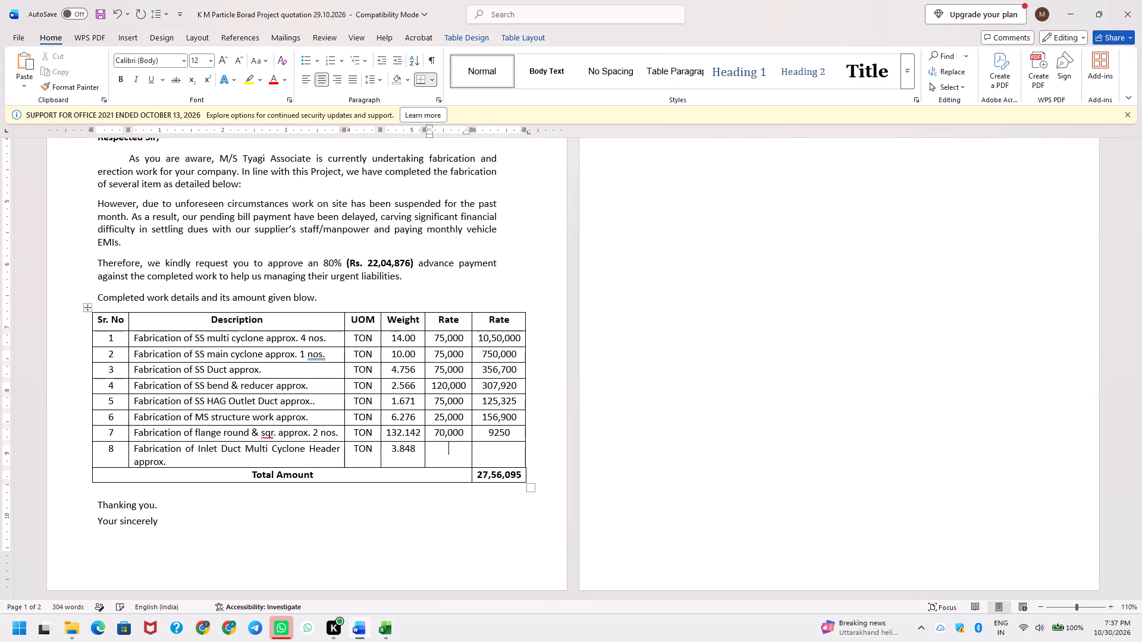
Enter a rate of 75,000 and an amount of 288,600 for row 8 of the work table.
type("75000")
key("Left")
key("Left")
key("Left")
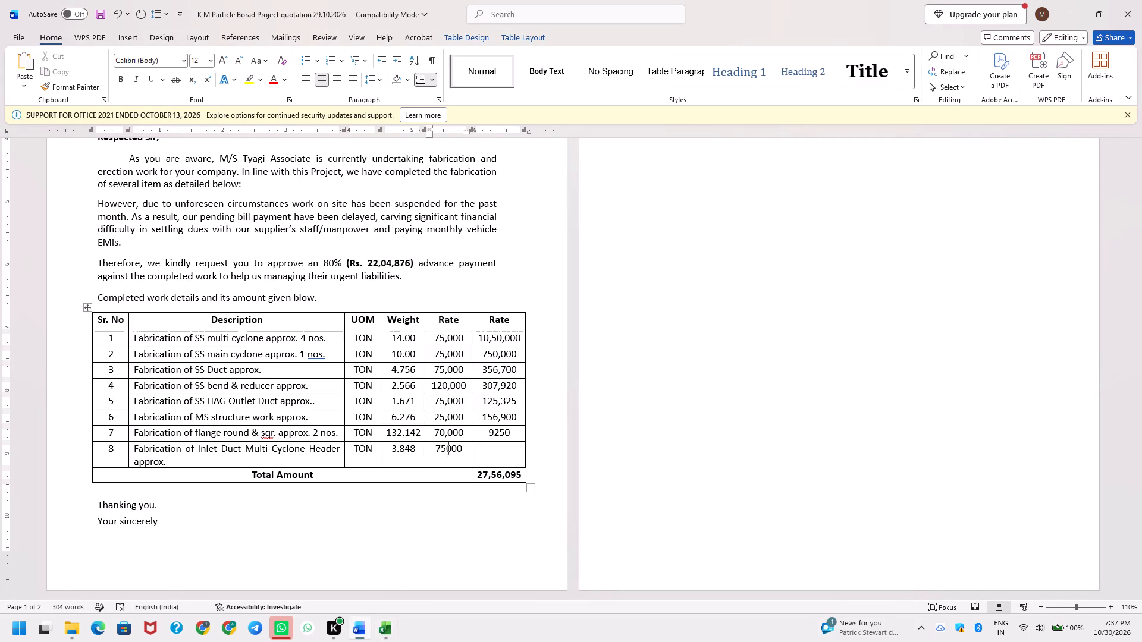
key("comma")
key("Right")
key("Tab")
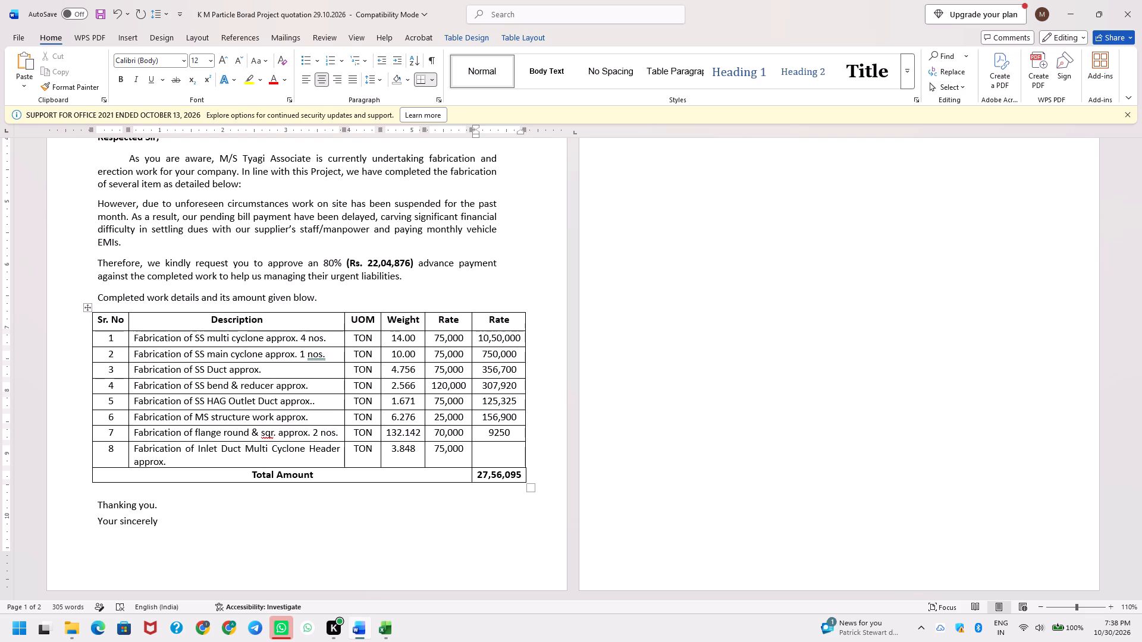
key("2")
type("88,600")
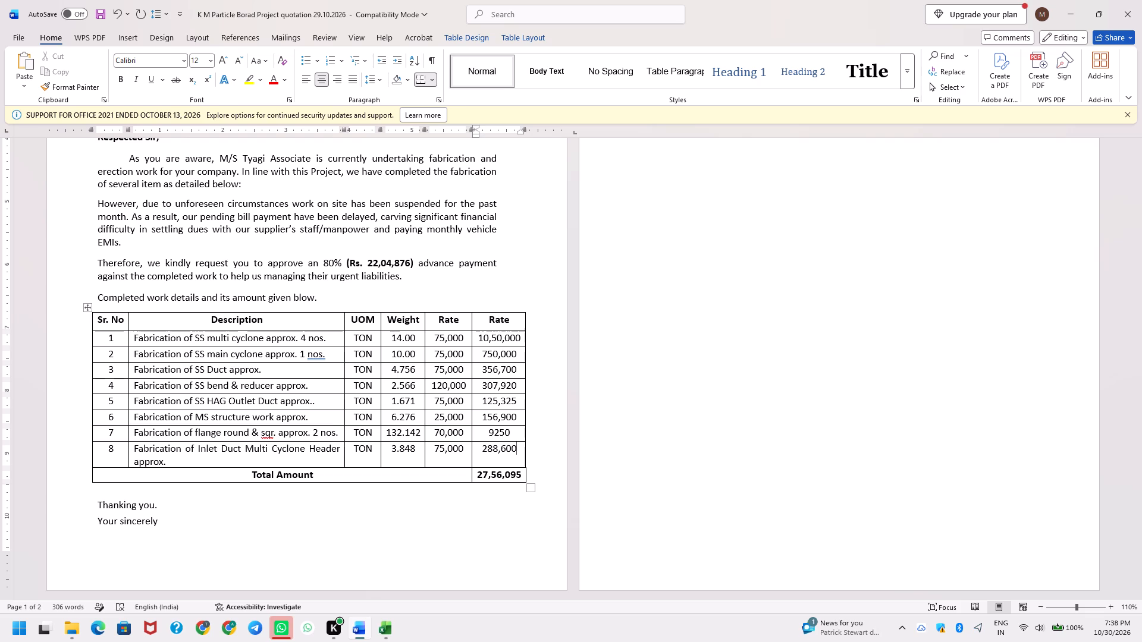
Update the table's Total Amount to 30,44,695 and save the letter.
key("Left")
key("Down")
key("Left")
key("Left")
key("Left")
key("Left")
key("Left")
key("shift+Left")
key("shift+Left")
type("30")
key("Right")
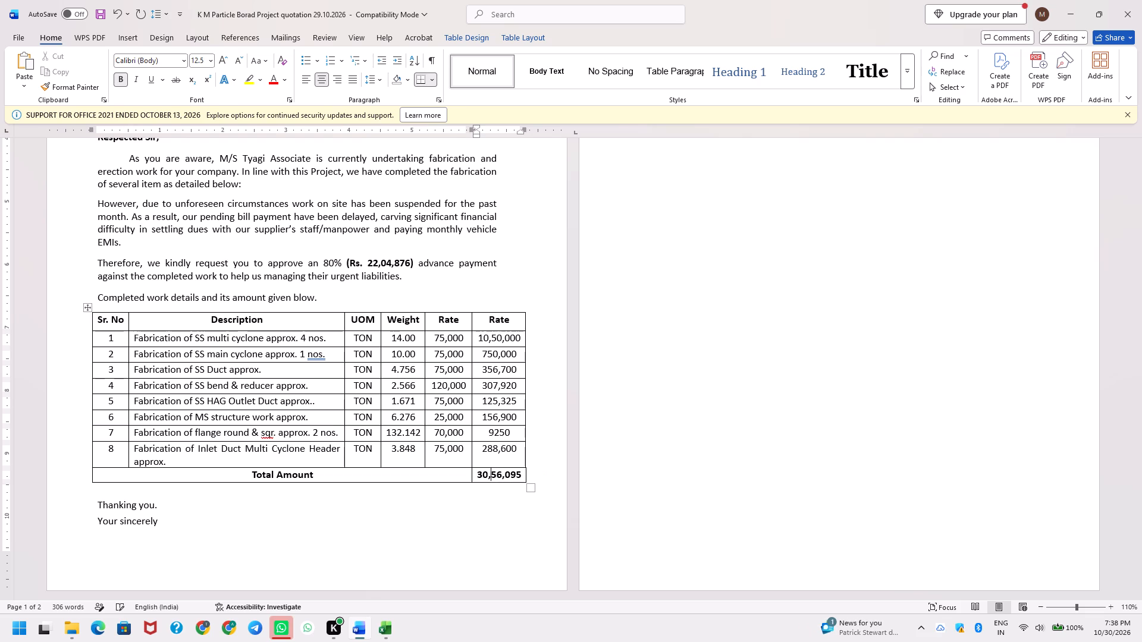
key("Right")
key("Left")
key("shift+Right")
key("shift+Right")
type("44")
key("Right")
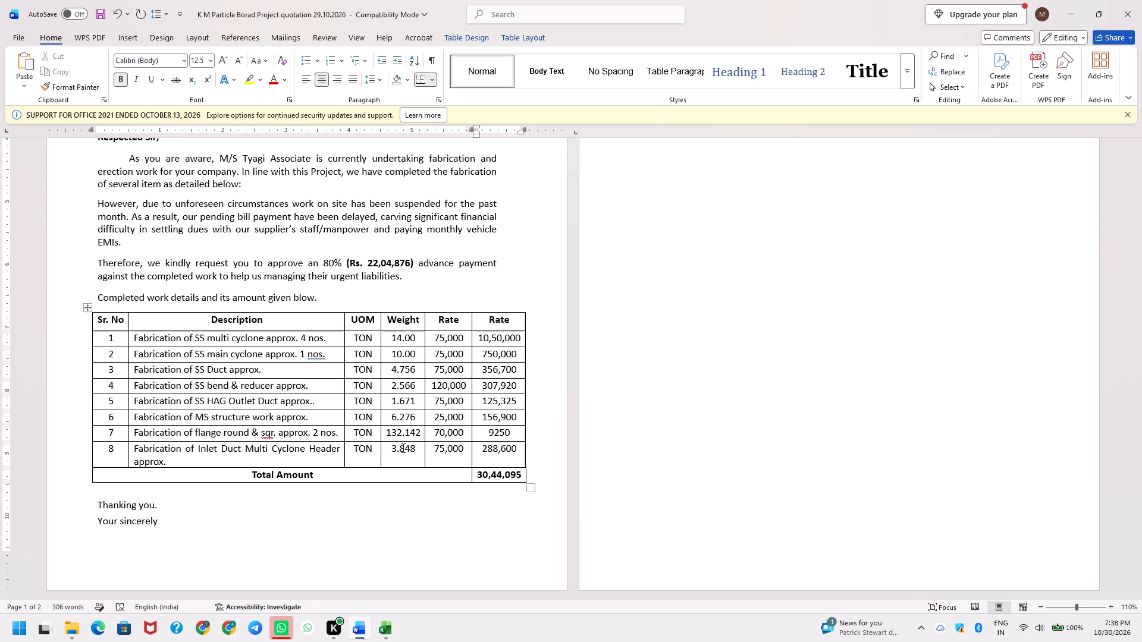
key("shift+Right")
key("6")
key("ctrl+s")
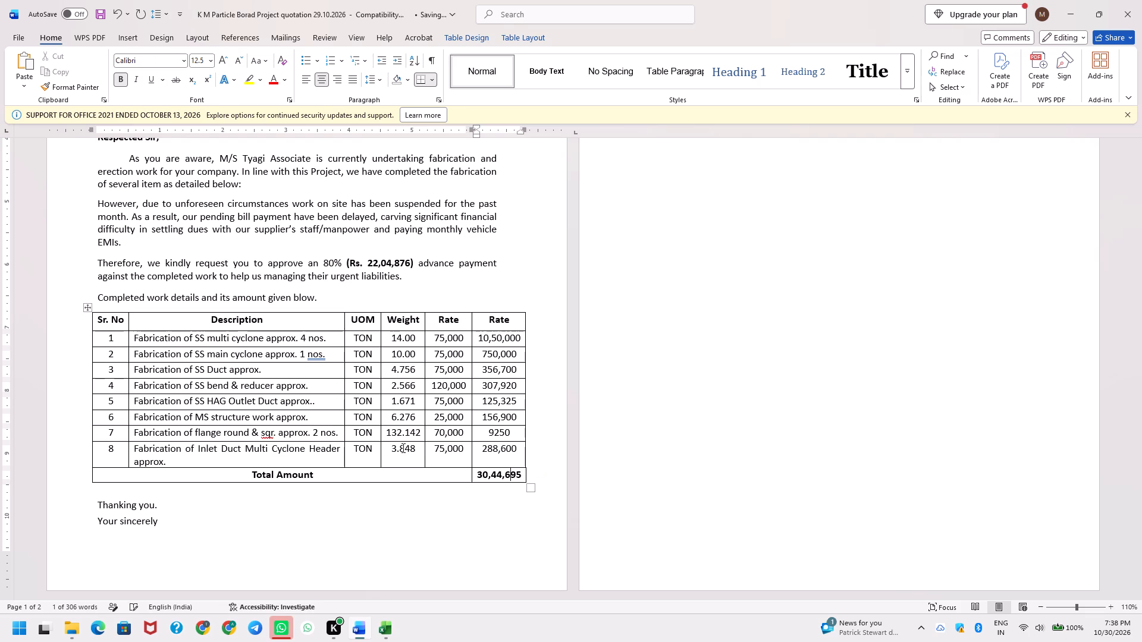
Set row 1's weight to 11.891, matching the four-cyclone total on the Excel multi cyclone ss sheet, and save the Word letter.
key("alt+Tab")
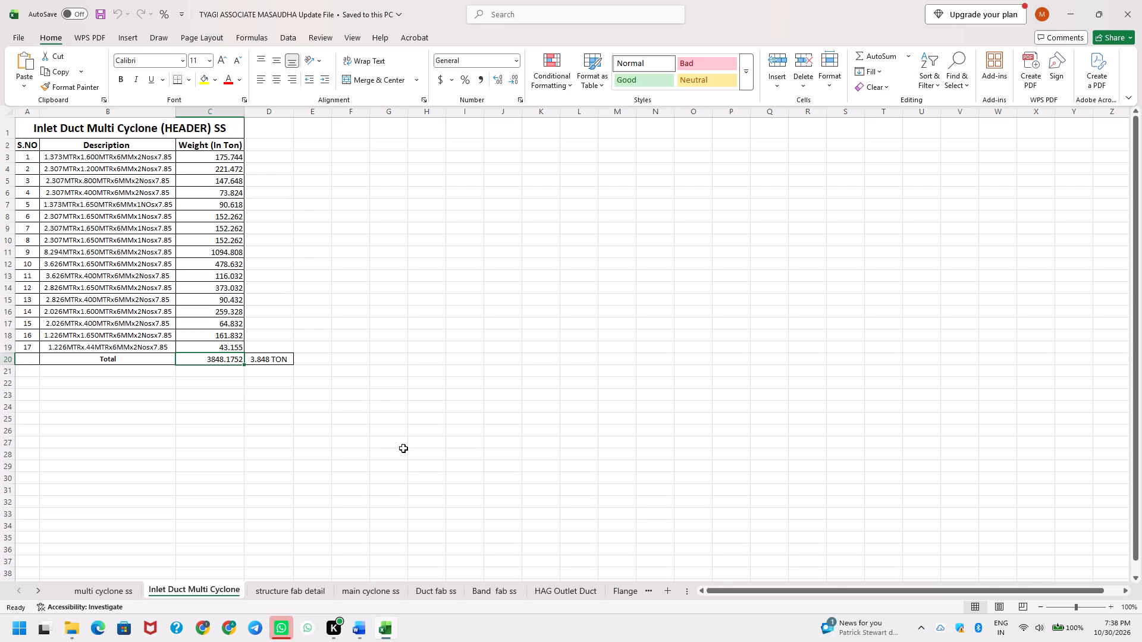
key("ctrl+Page_Up")
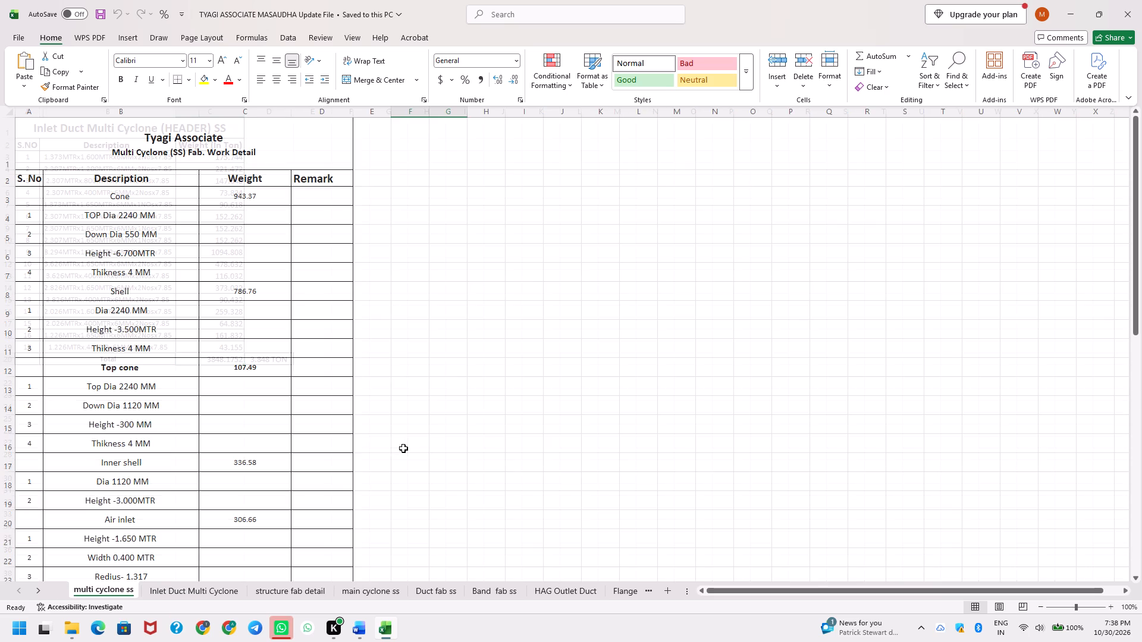
key("ctrl+Page_Up")
scroll(403, 448, "down", 4)
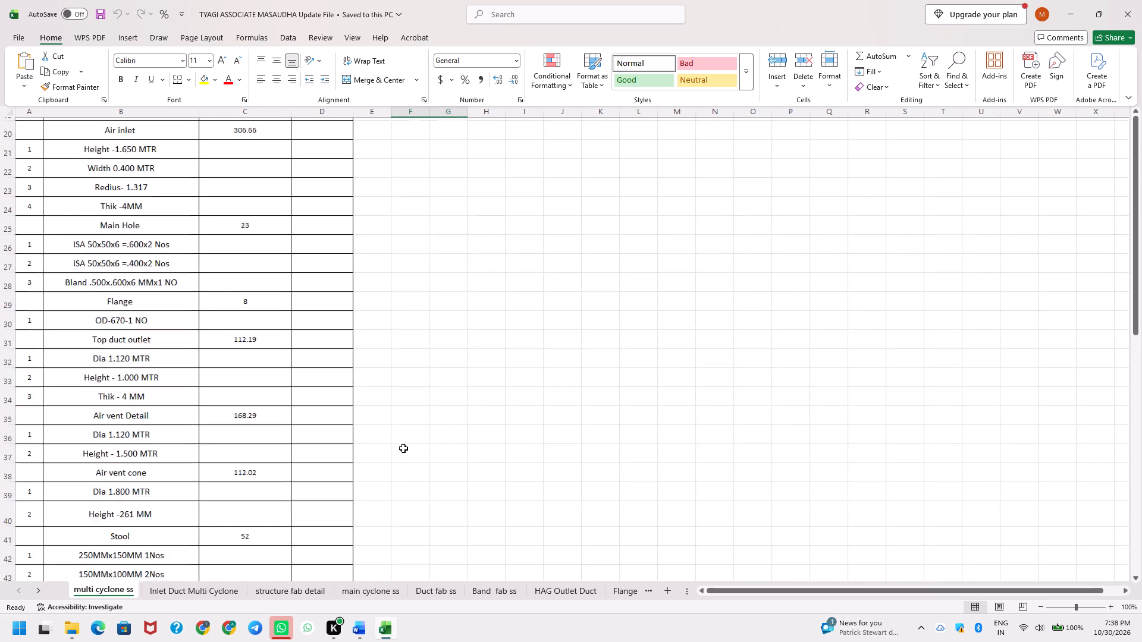
scroll(403, 448, "down", 2)
scroll(403, 448, "up", 1)
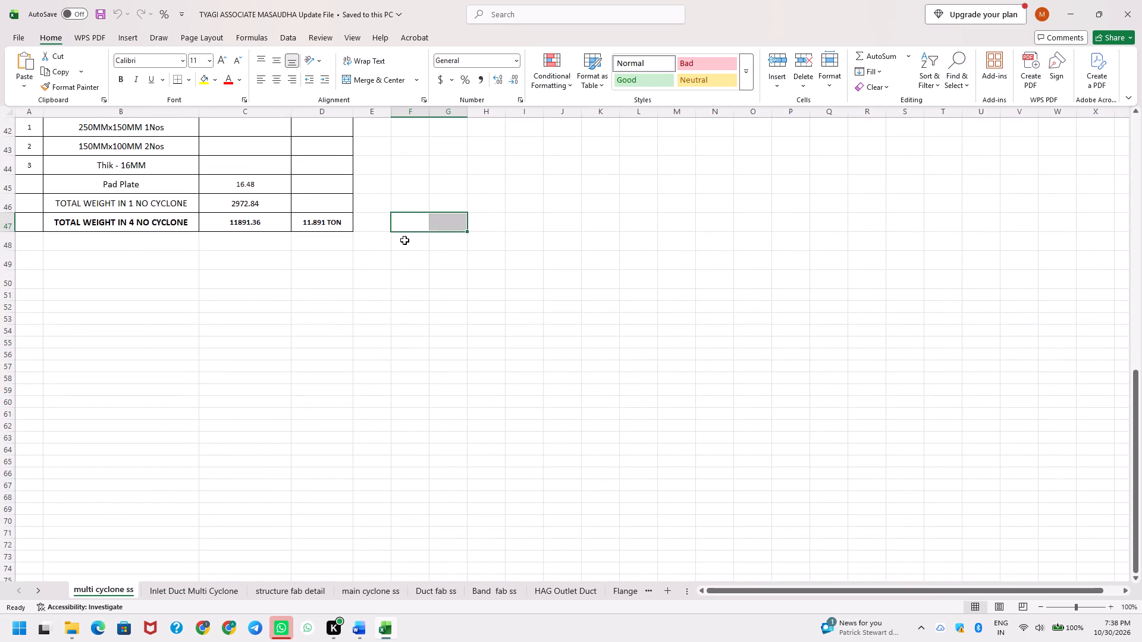
key("alt+Tab")
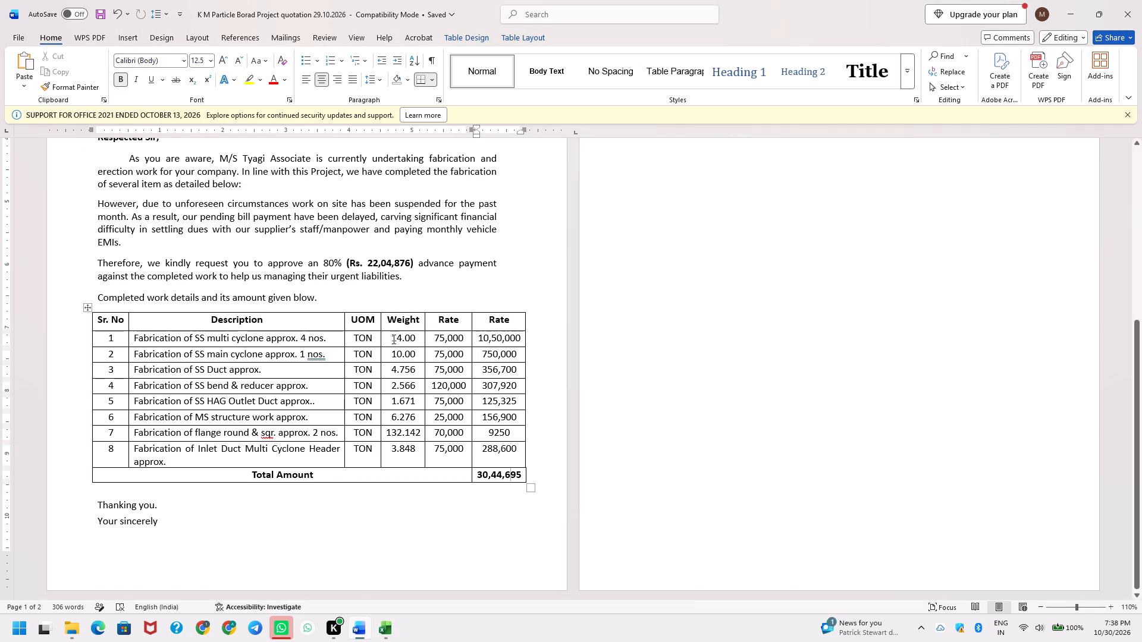
left_click(394, 339)
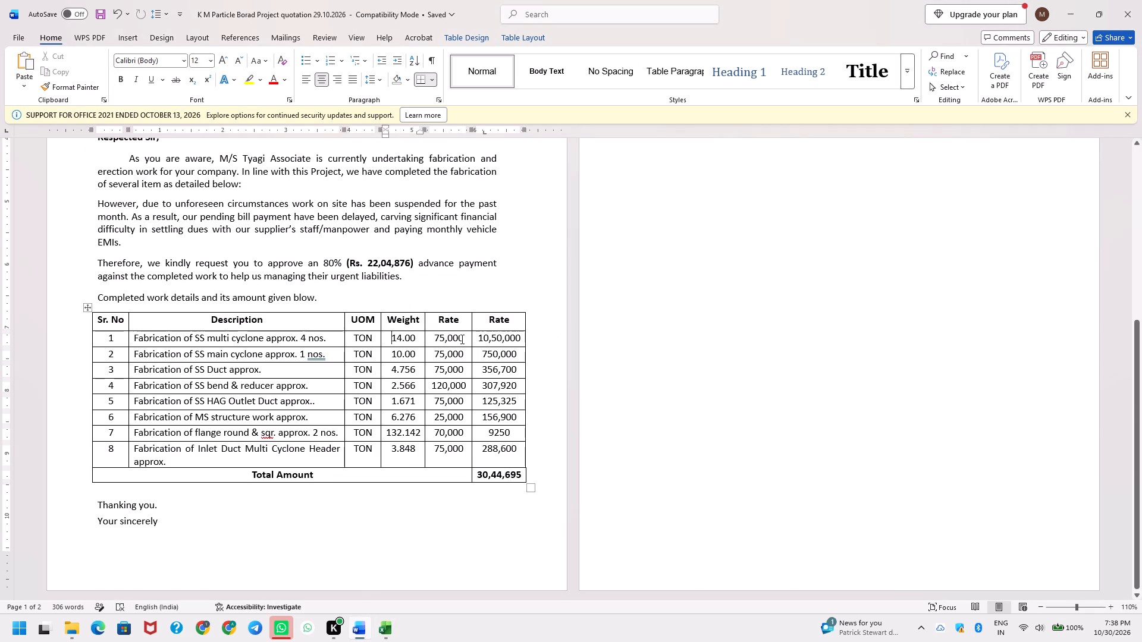
key("alt+Tab")
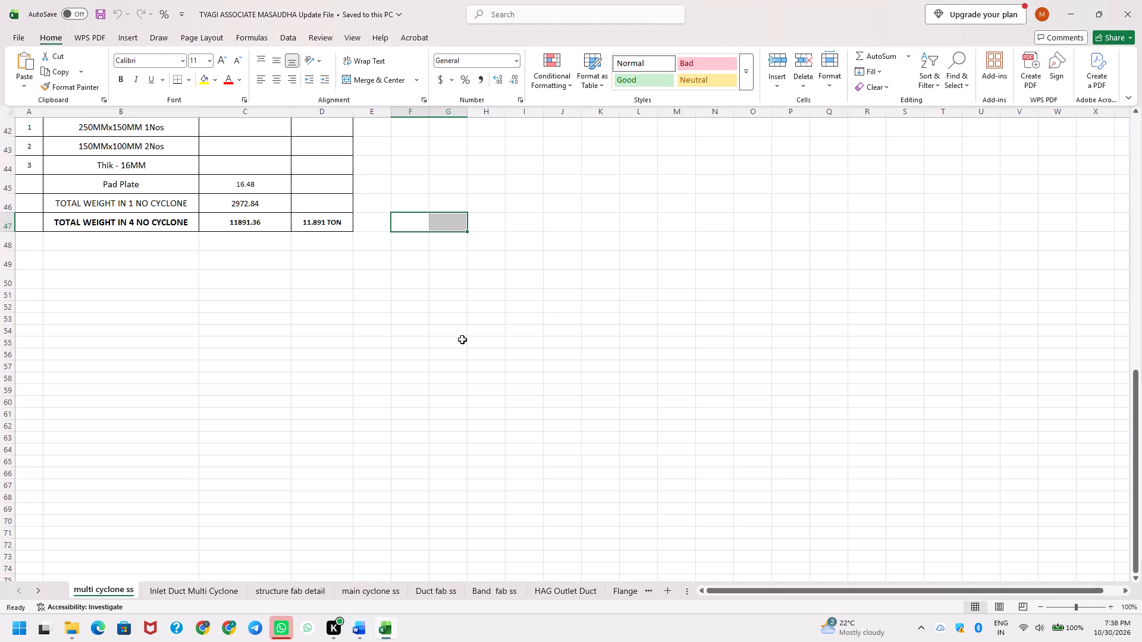
key("alt+Tab")
key("shift+Right")
key("shift+Right")
type("11")
key("Right")
key("shift+Right")
key("shift+Right")
type("891")
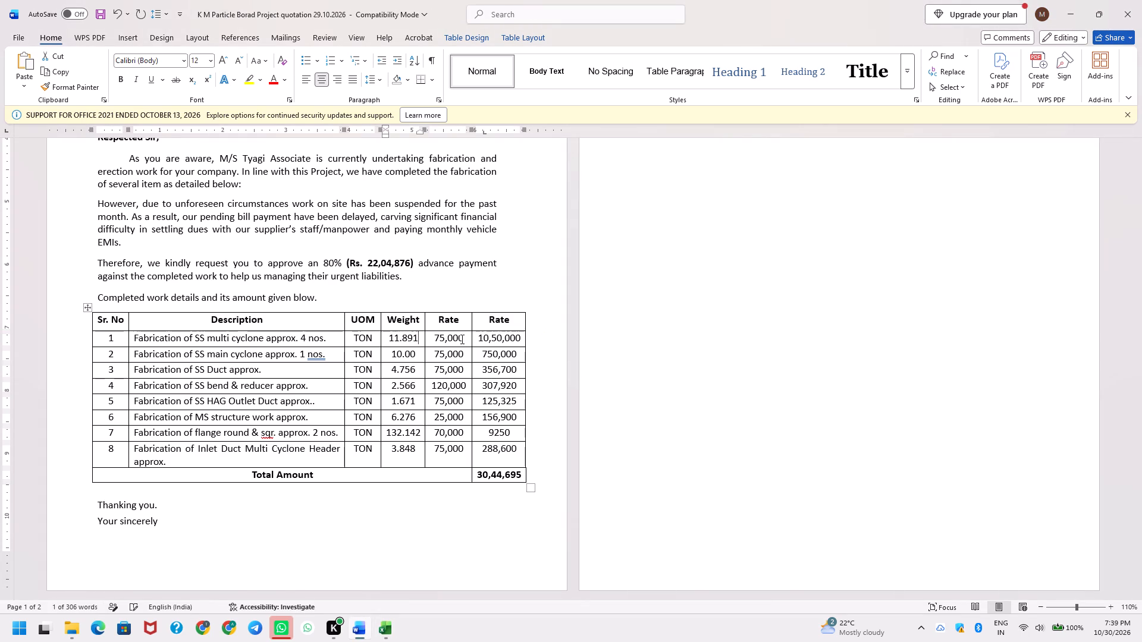
key("alt+Tab")
key("alt+Tab")
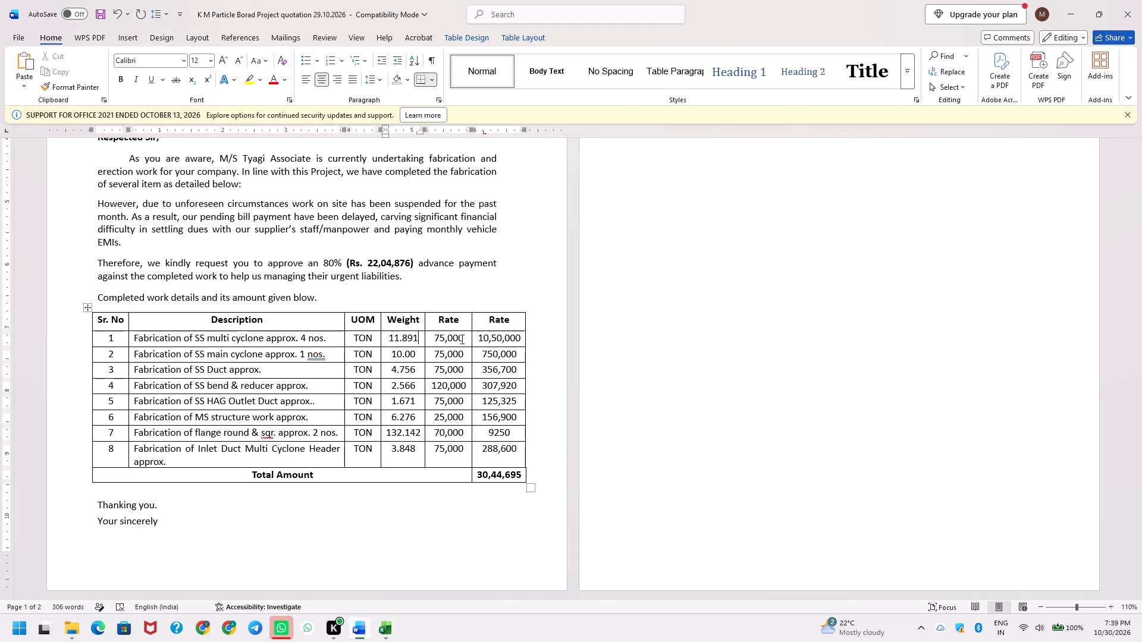
scroll(440, 408, "down", 1)
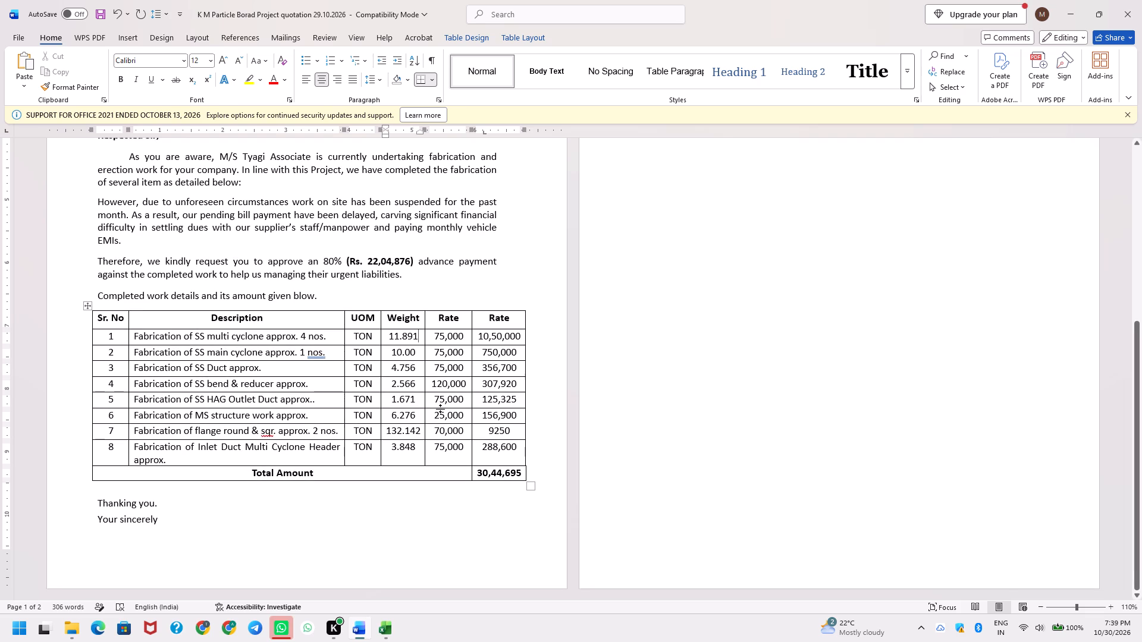
key("ctrl+s")
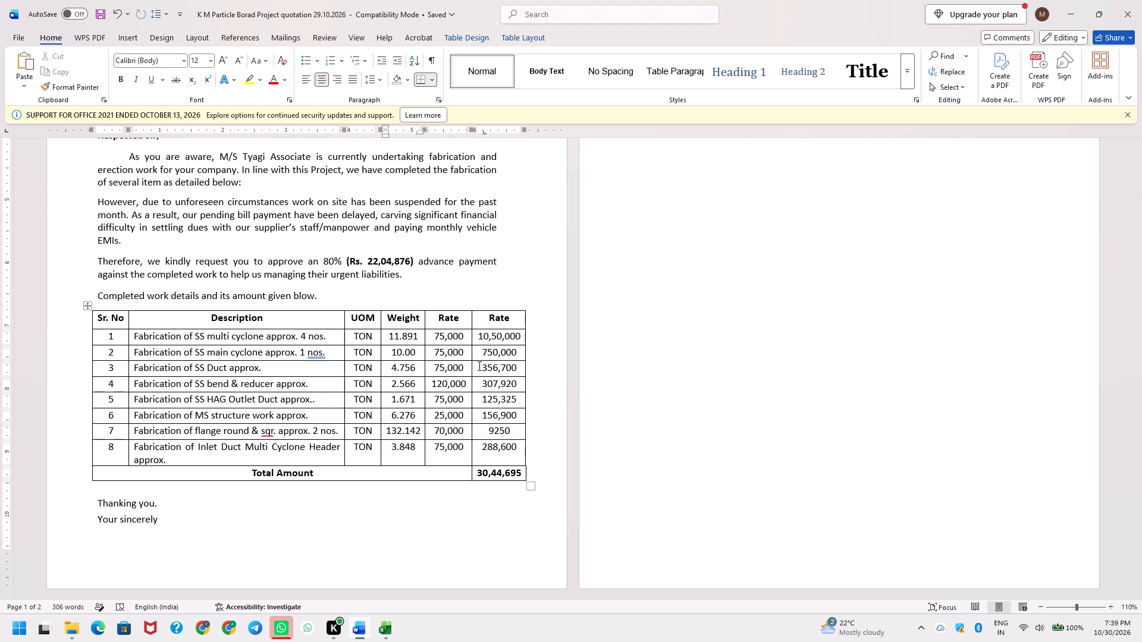
Change row 1's amount in the completed-work table to 891,825.
key("Tab")
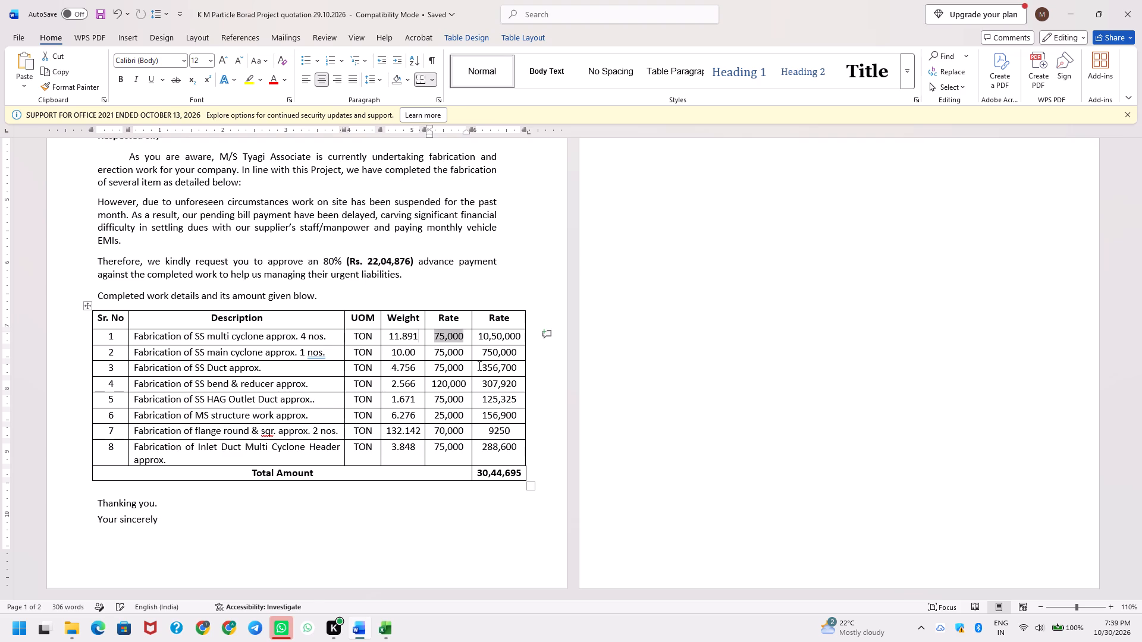
key("Tab")
key("Left")
key("shift+Right")
key("shift+Right")
key("shift+Right")
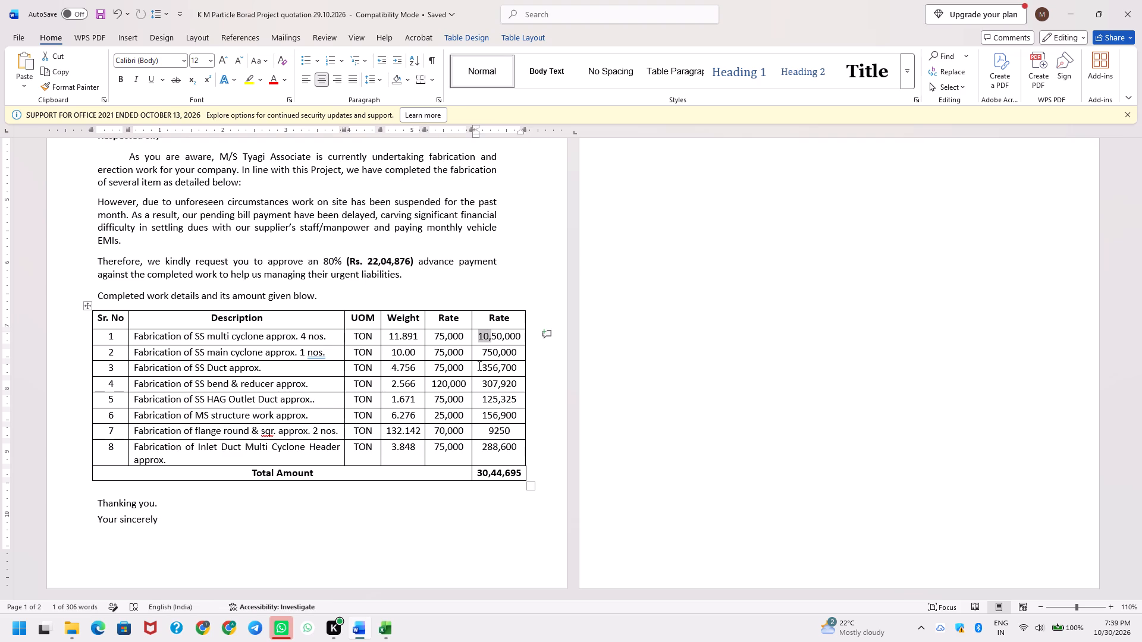
key("shift+Right")
key("shift+Right")
type("891")
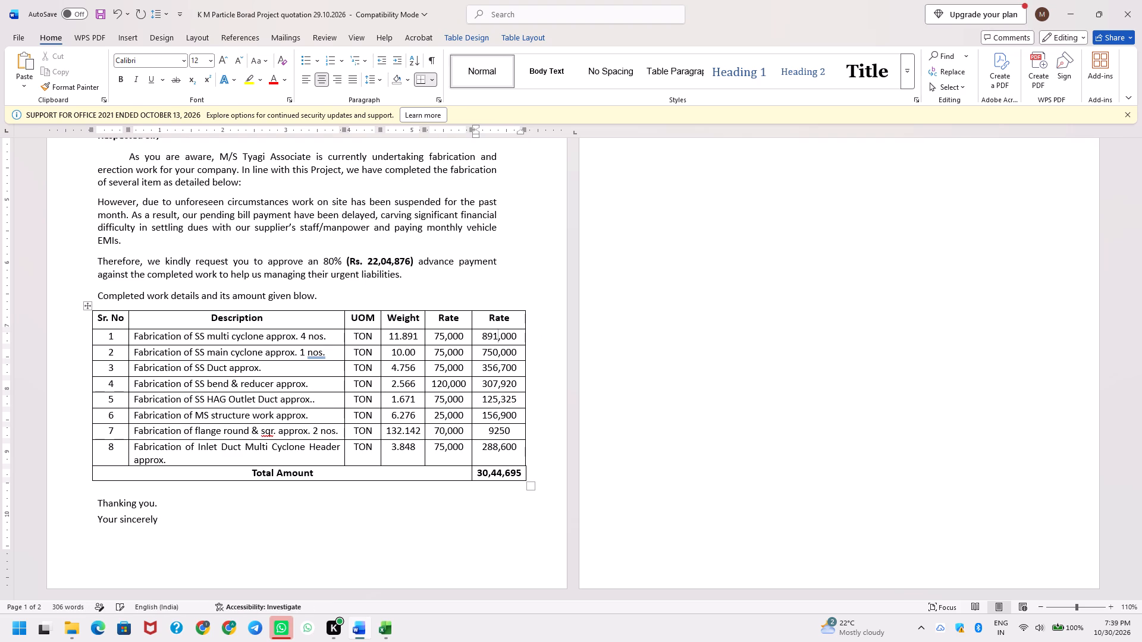
key("Right")
key("shift+Right")
key("shift+Right")
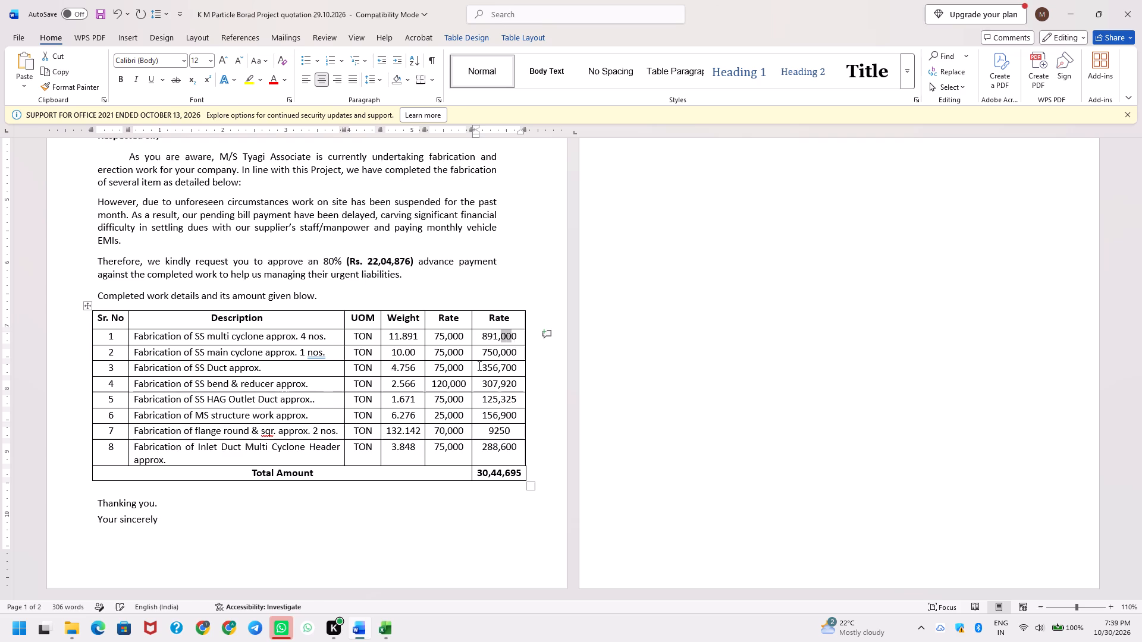
key("shift+Right")
type("825")
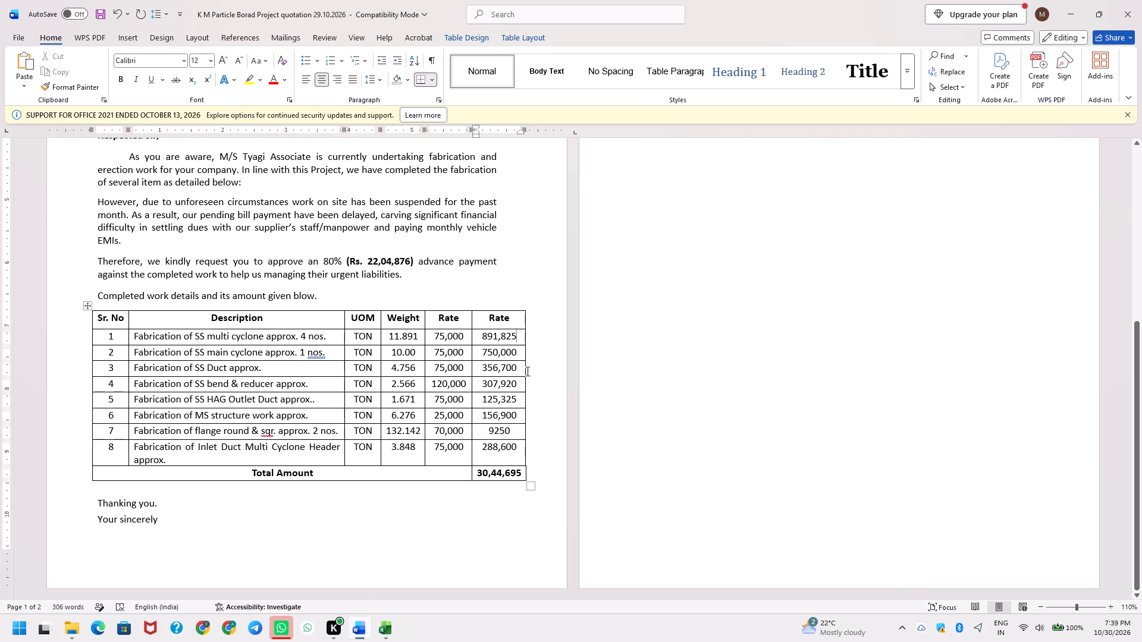
Check row 1's weight in the Word letter against the four-cyclone total on the Excel multi cyclone ss sheet.
key("alt+Tab")
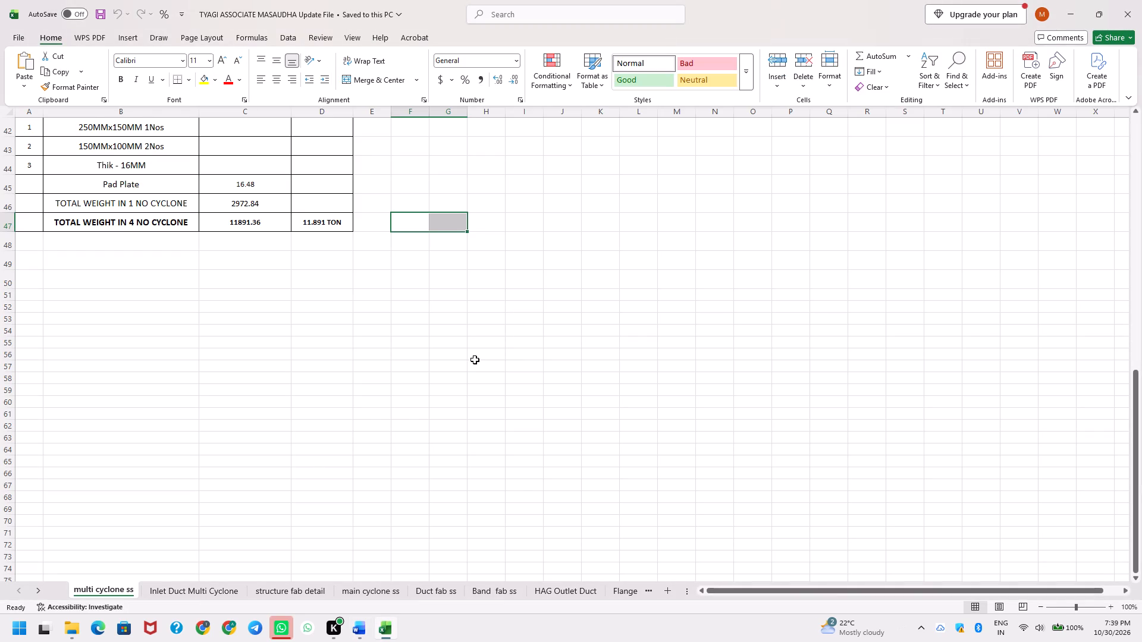
key("alt+Tab")
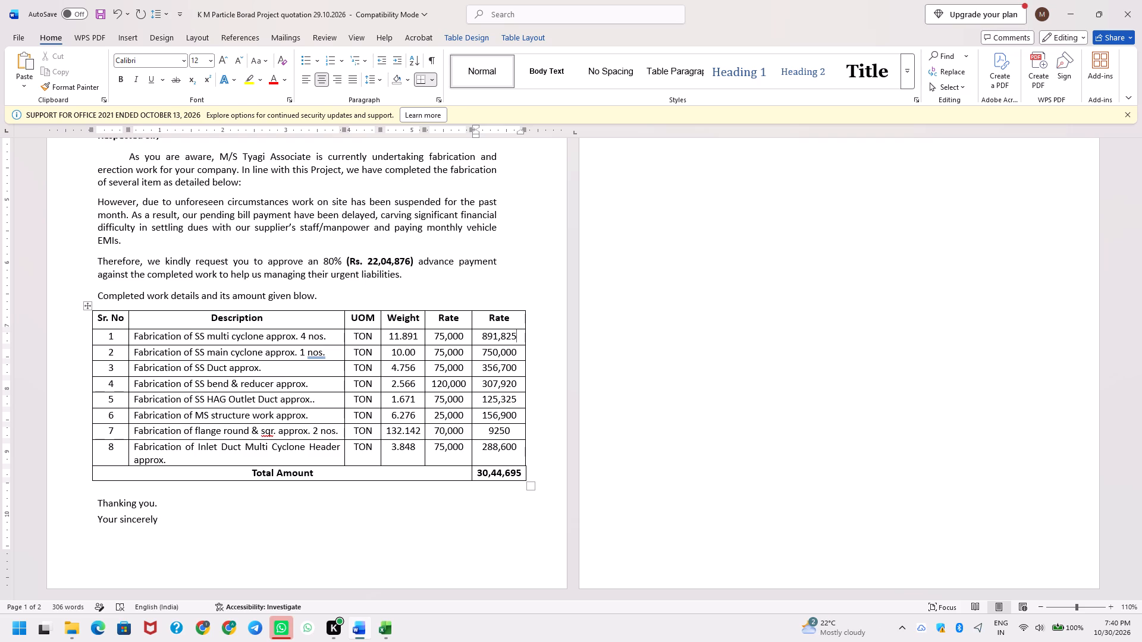
left_click(419, 339)
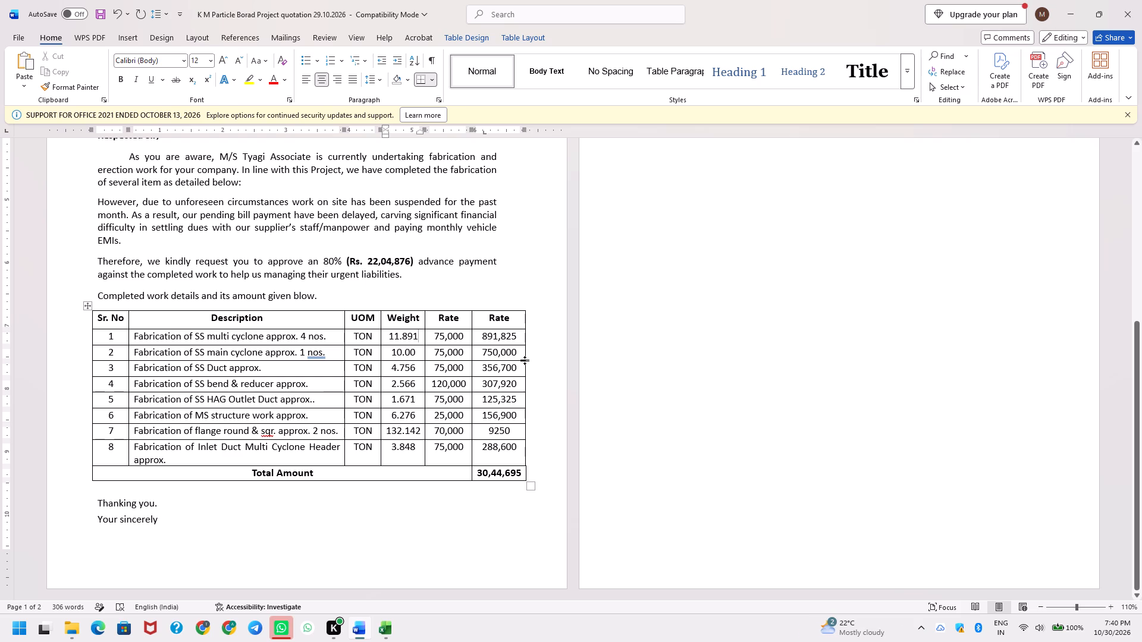
key("alt+Tab")
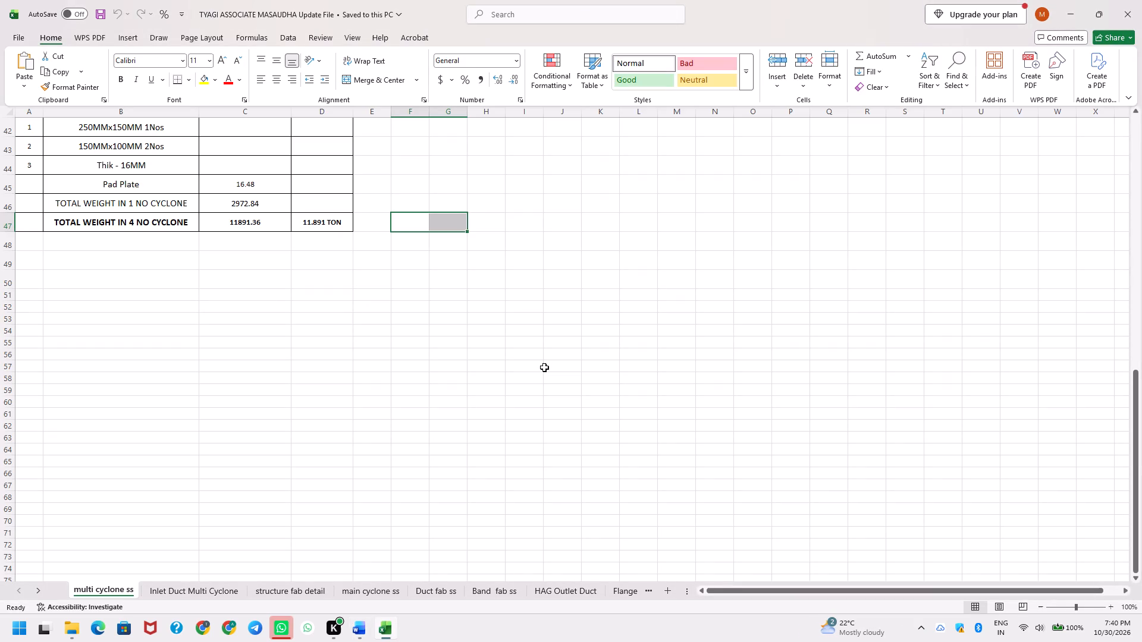
key("alt+Tab")
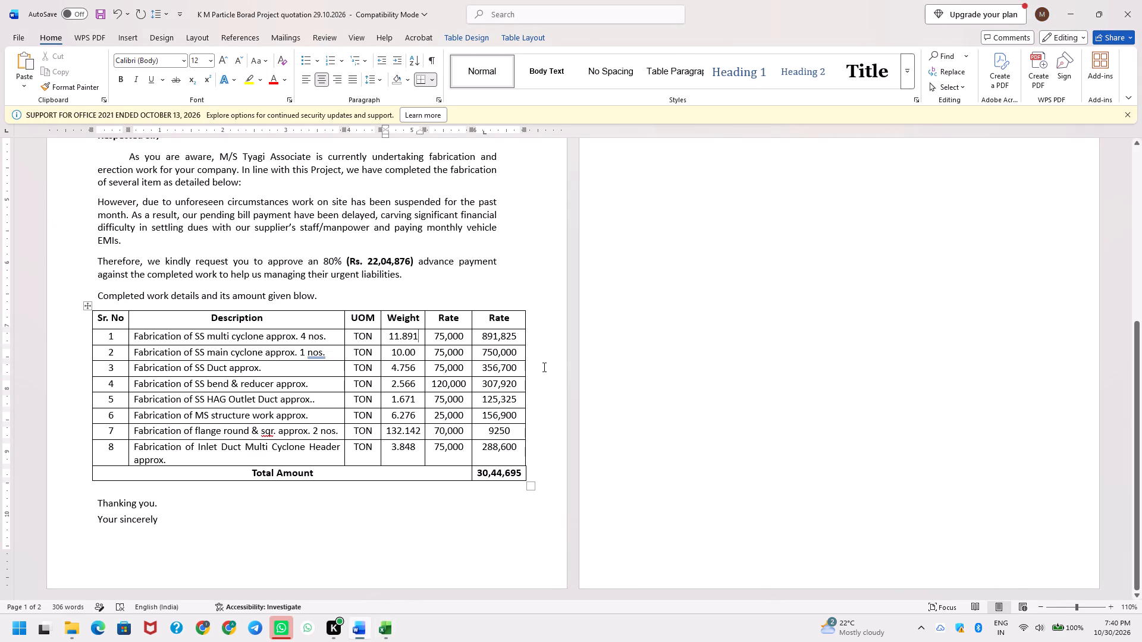
key("alt+Tab")
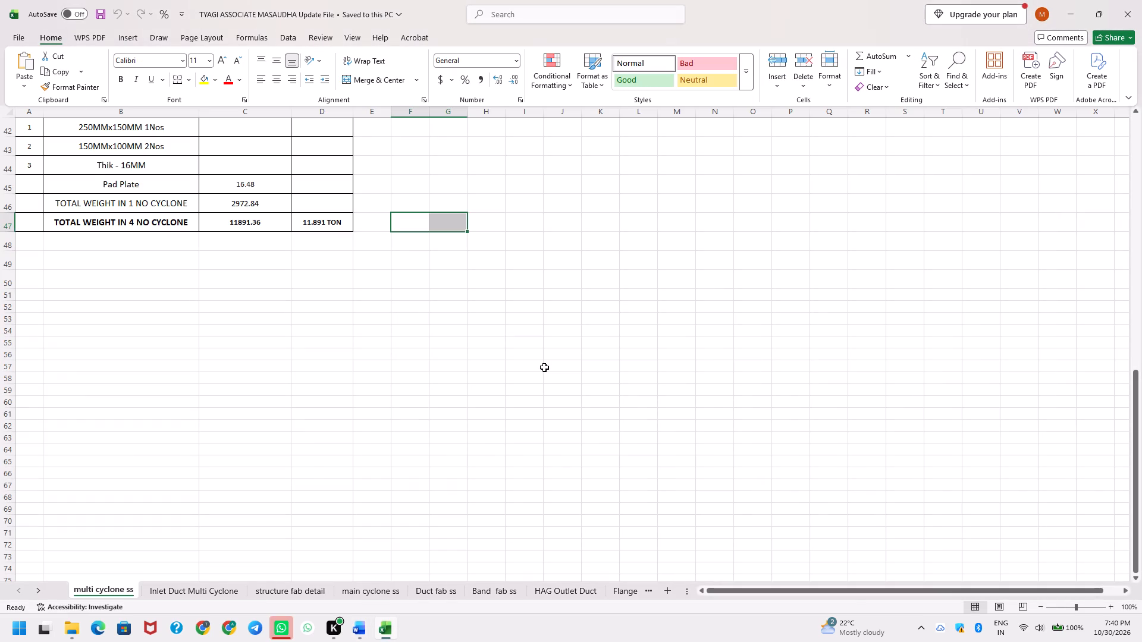
key("alt+Tab")
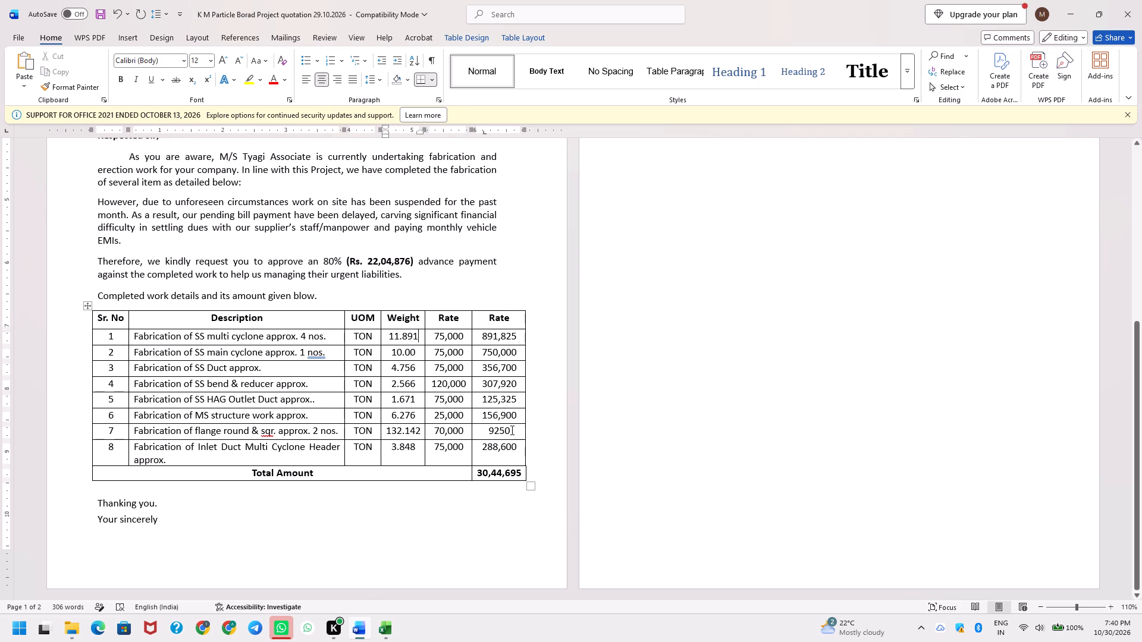
Update the table's Total Amount to 28,86,520 and save the letter.
left_click(498, 474)
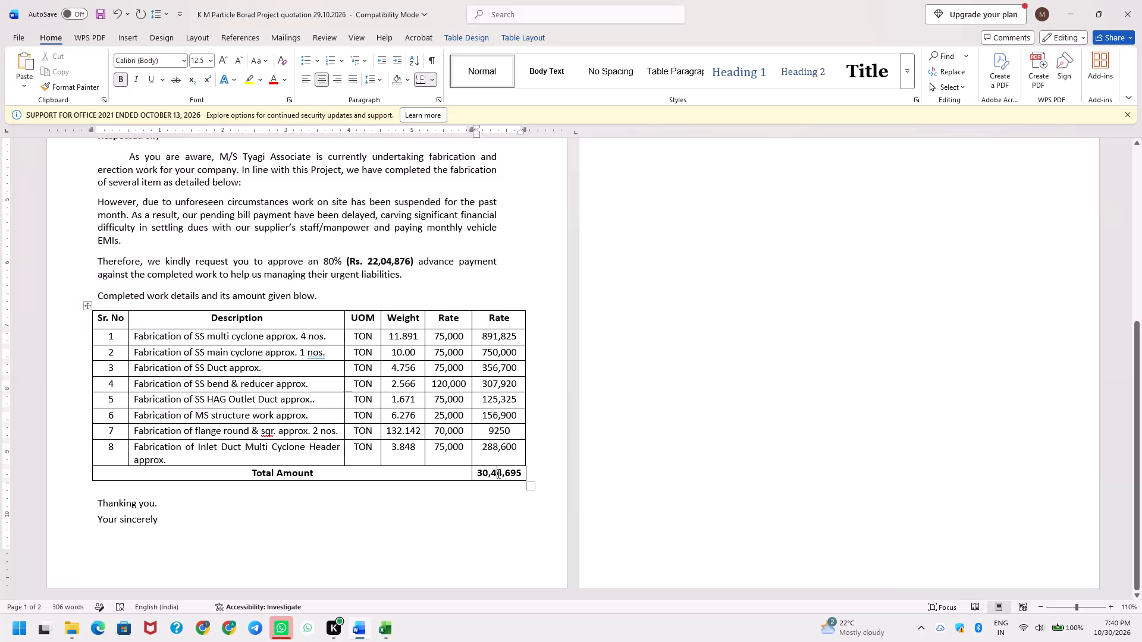
key("Left")
key("Left")
key("Left")
key("Right")
key("ctrl+shift+Left")
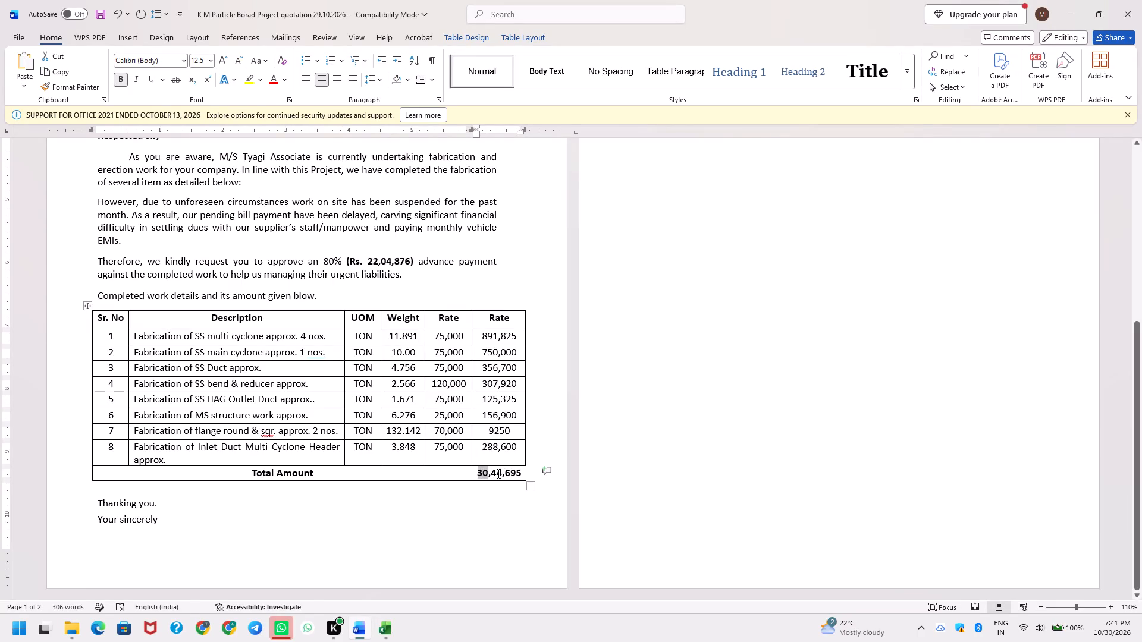
type("28")
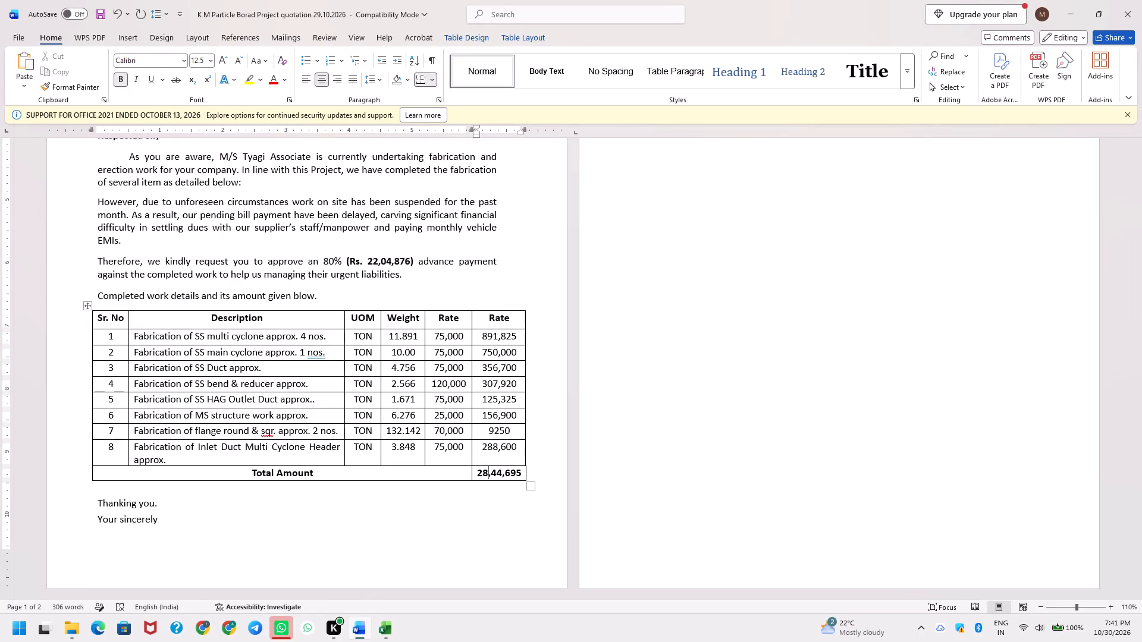
key("Right")
key("shift+Right")
key("shift+Right")
type("86")
key("Right")
key("shift+Right")
key("shift+Right")
key("shift+Right")
type("520")
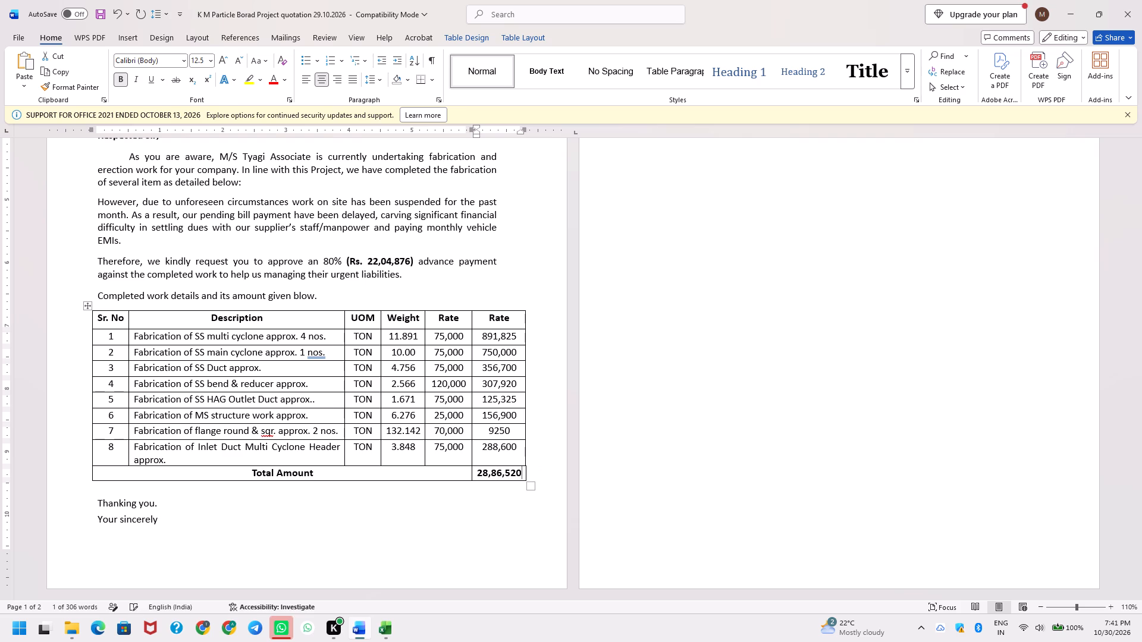
key("ctrl+s")
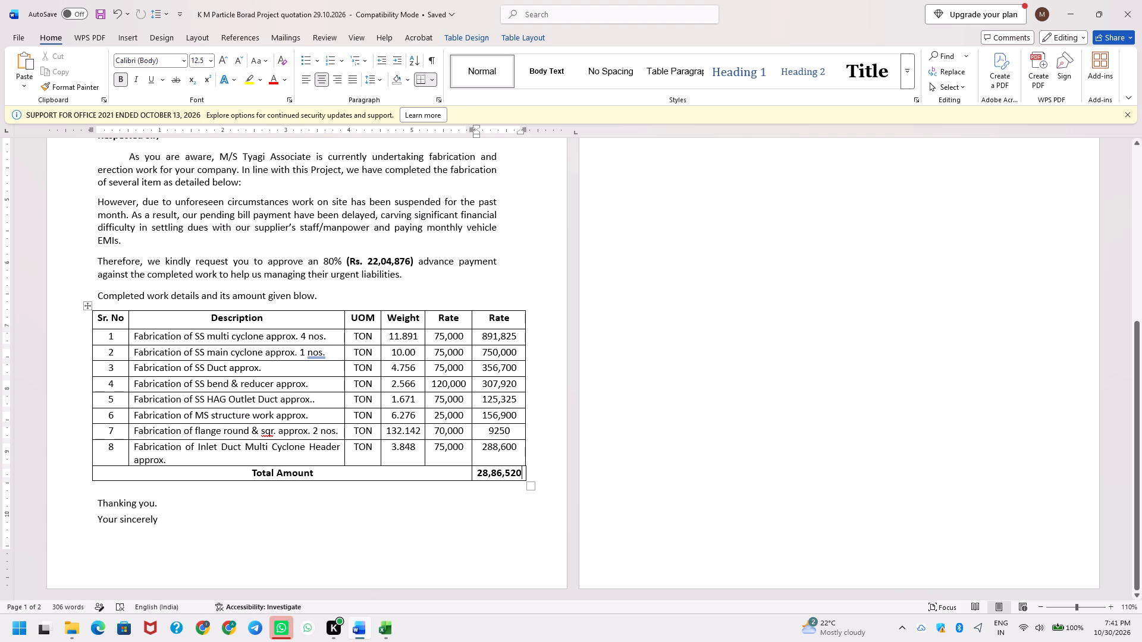
key("ctrl+s")
key("ctrl+s")
Compare the weights on the Excel structure, main cyclone, duct and band fabrication sheets with the rows of the Word letter's table.
key("alt+Tab")
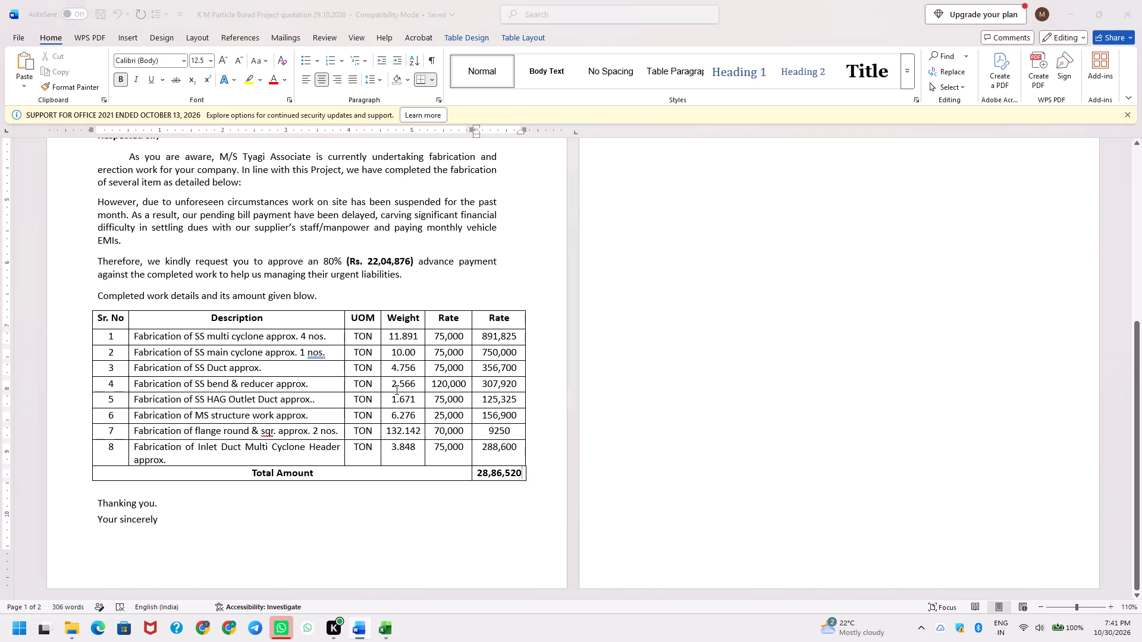
scroll(389, 354, "up", 1)
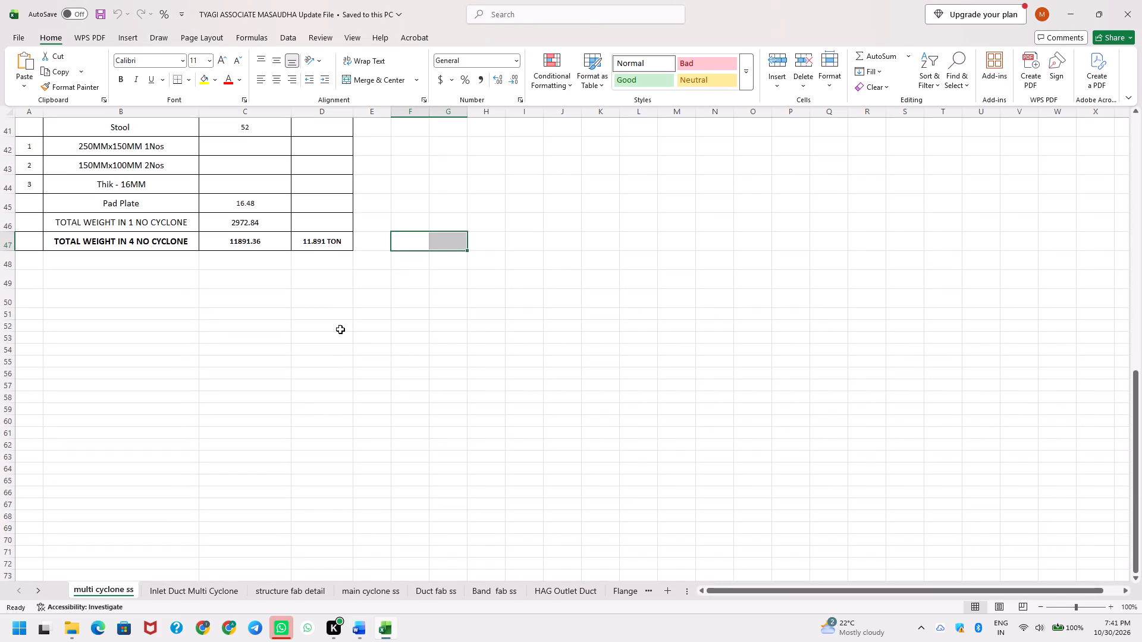
scroll(341, 328, "up", 1)
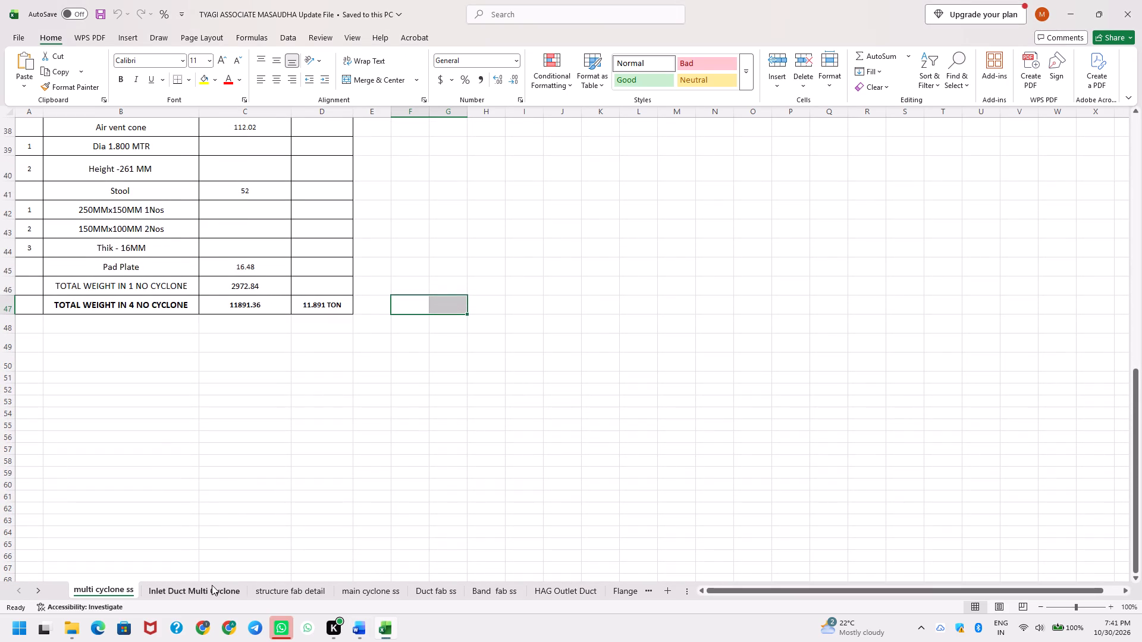
left_click(212, 585)
left_click(284, 598)
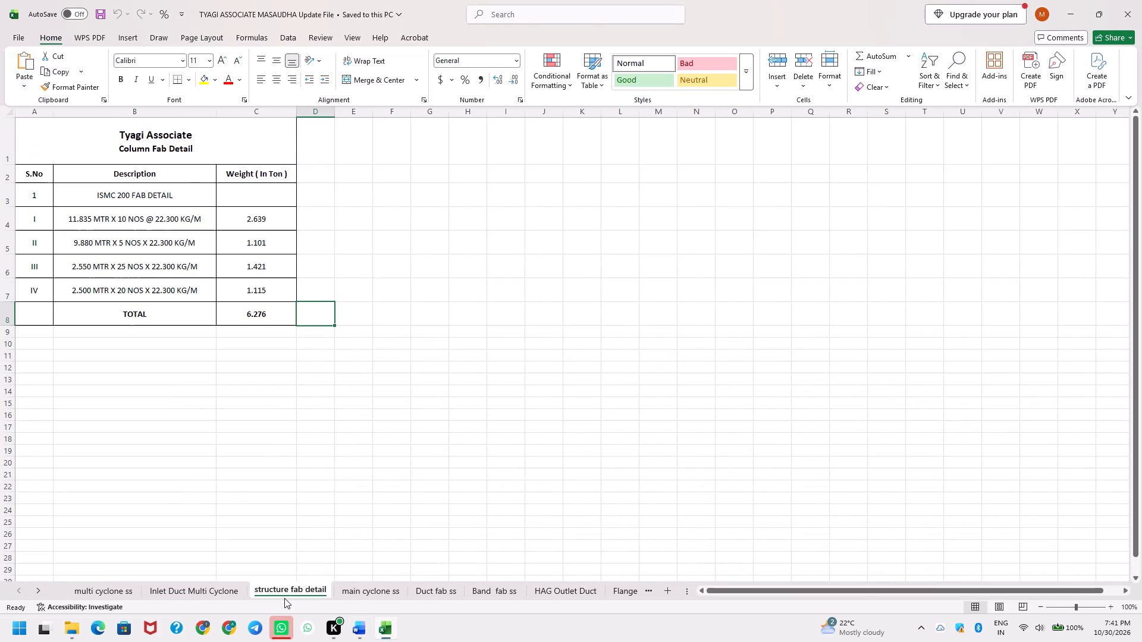
left_click(357, 593)
scroll(396, 532, "down", 2)
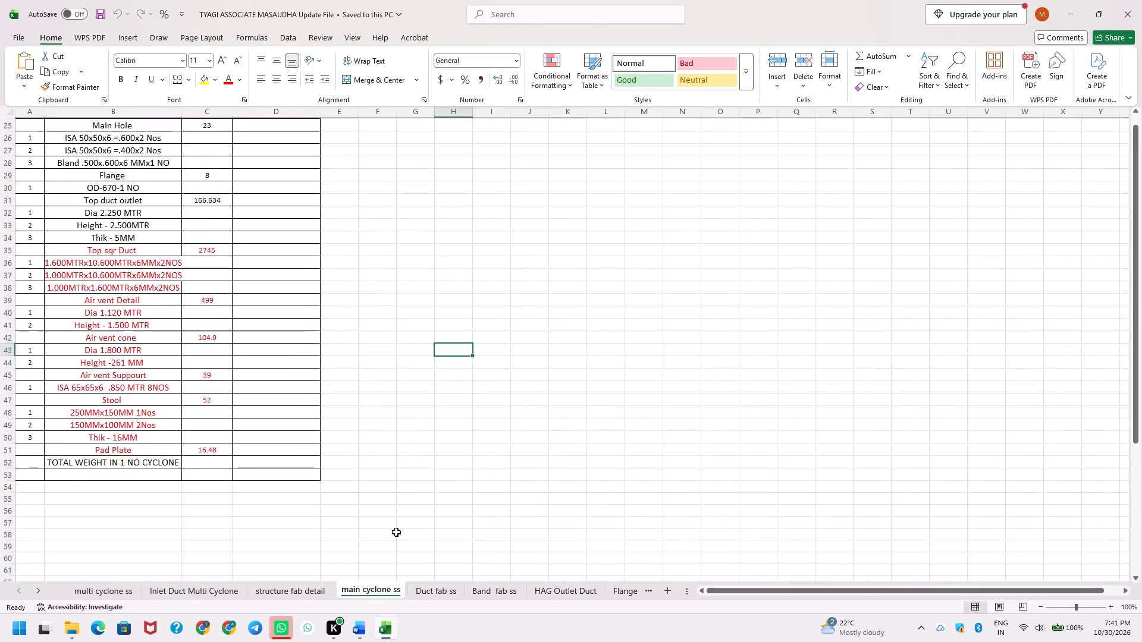
scroll(396, 532, "up", 1)
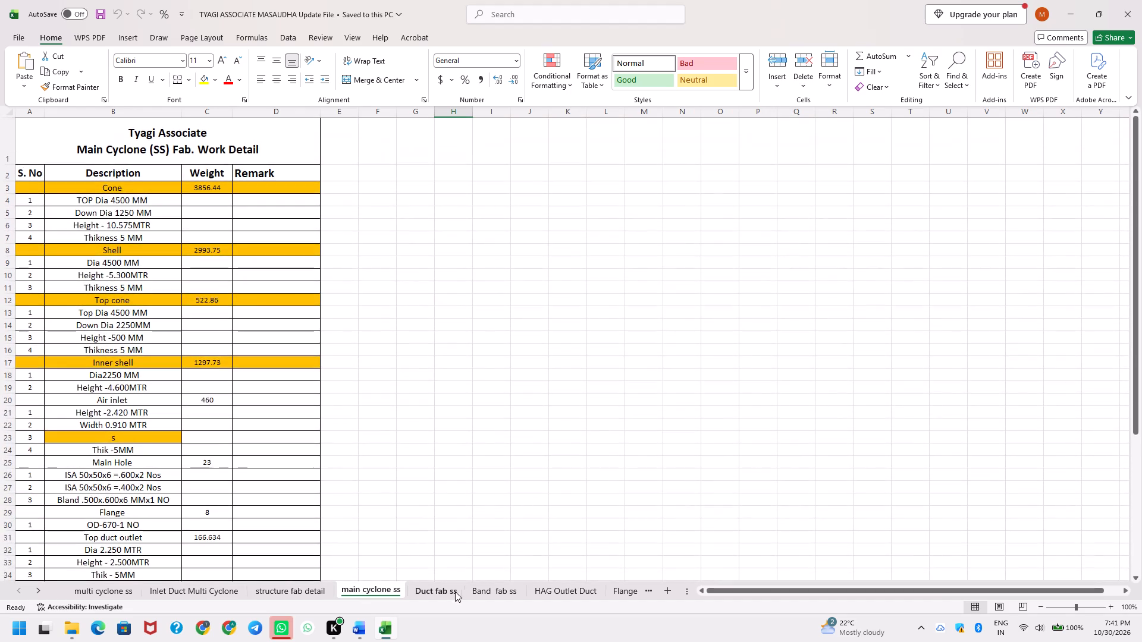
left_click(450, 591)
key("space")
key("alt+Tab")
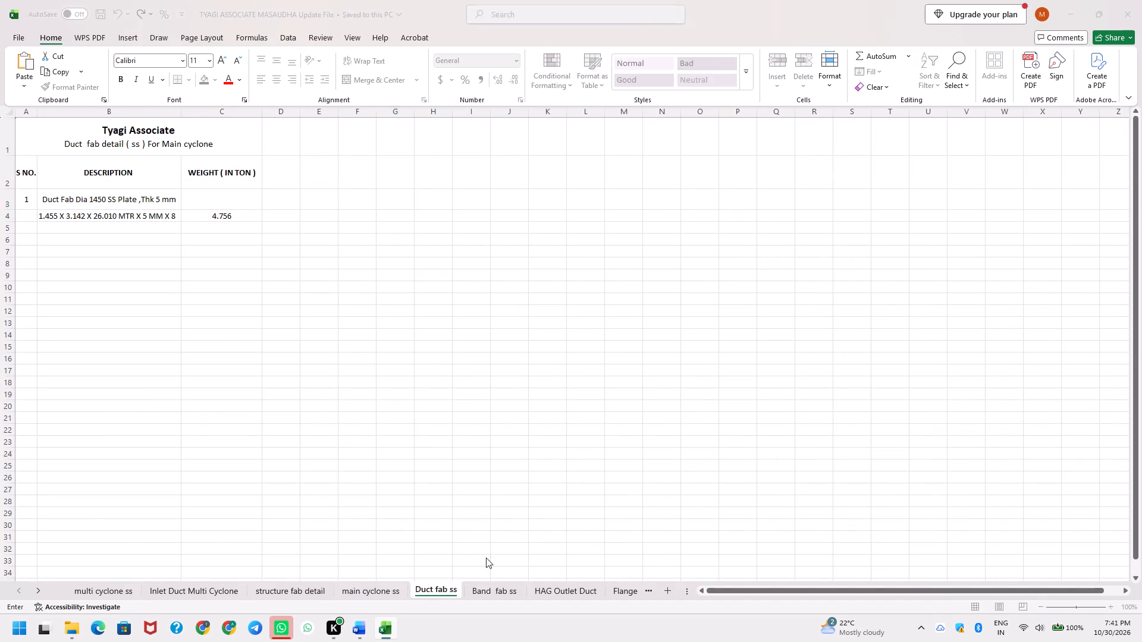
key("alt+Tab")
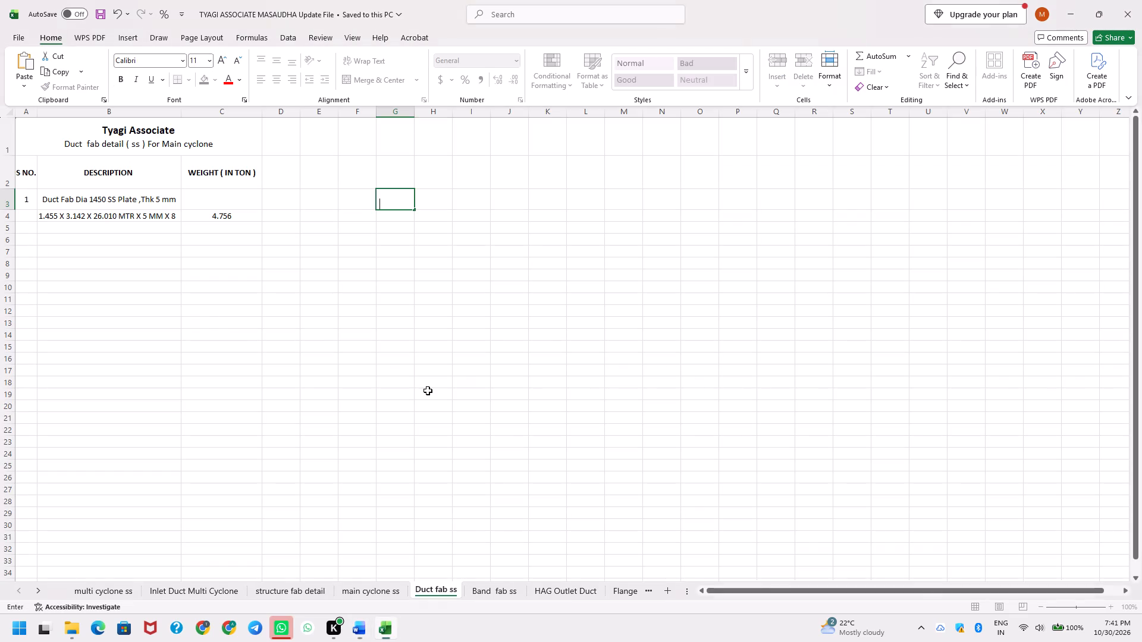
left_click(490, 599)
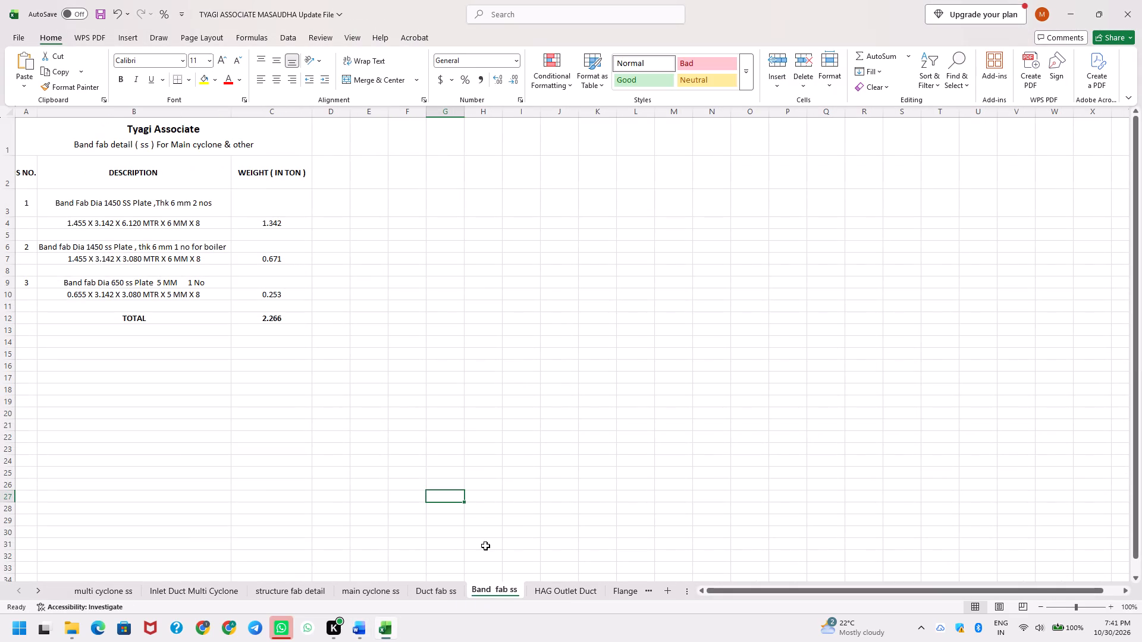
key("alt+Tab")
key("alt+Tab")
key("alt+Tab")
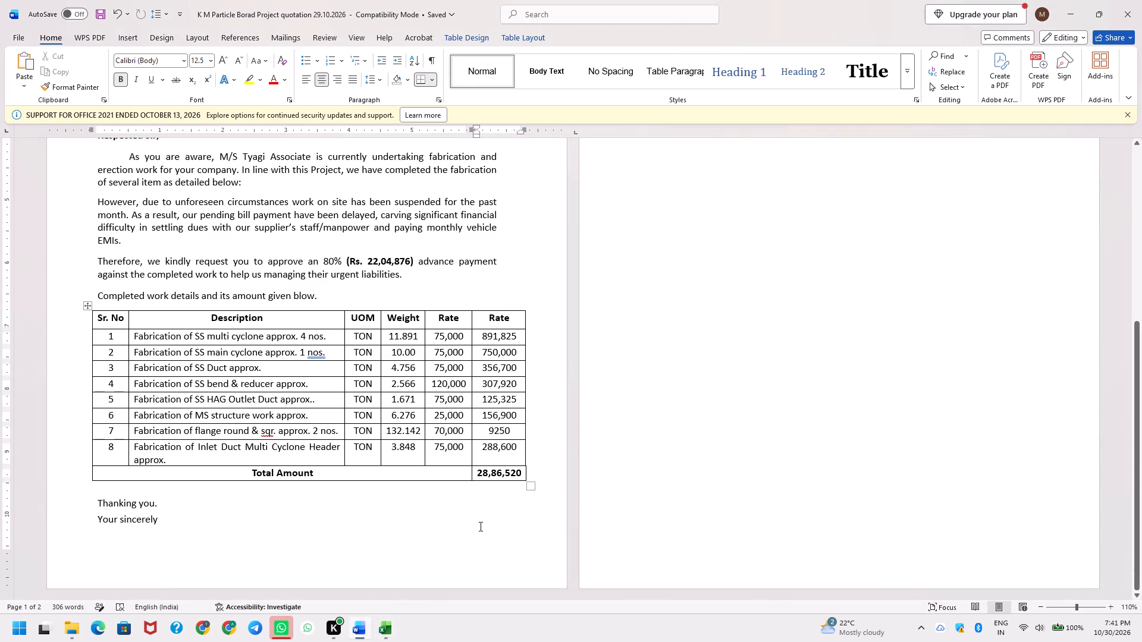
key("alt+Tab")
key("alt+Tab")
key("alt+Tab")
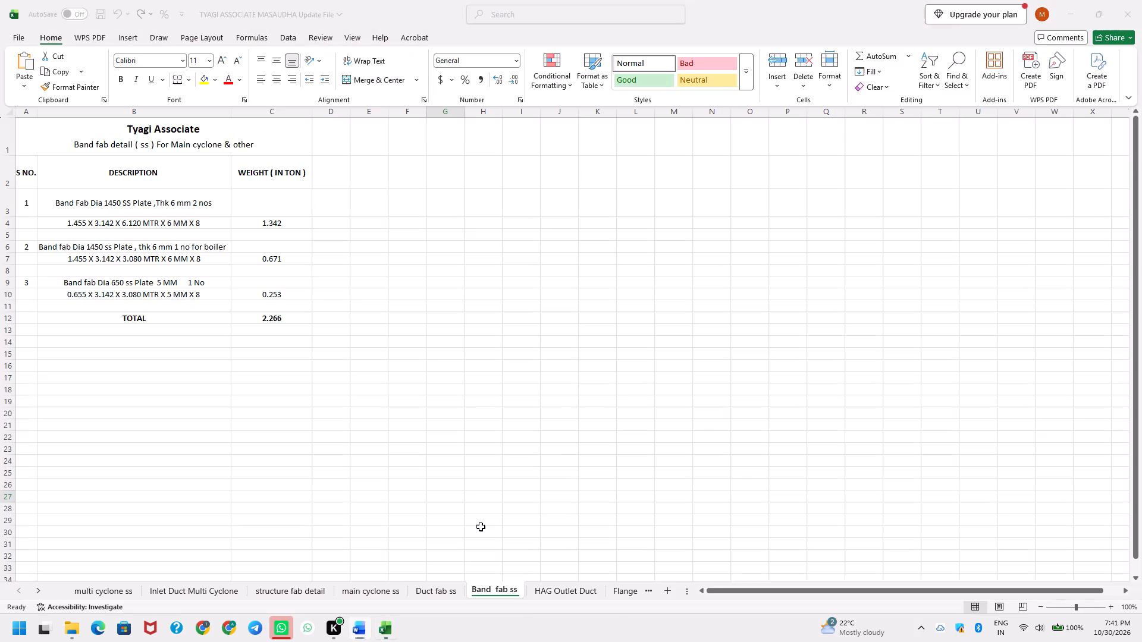
Compare the multi cyclone, inlet duct and structure sheets in the Excel workbook with the row order of the Word letter's table.
left_click(120, 590)
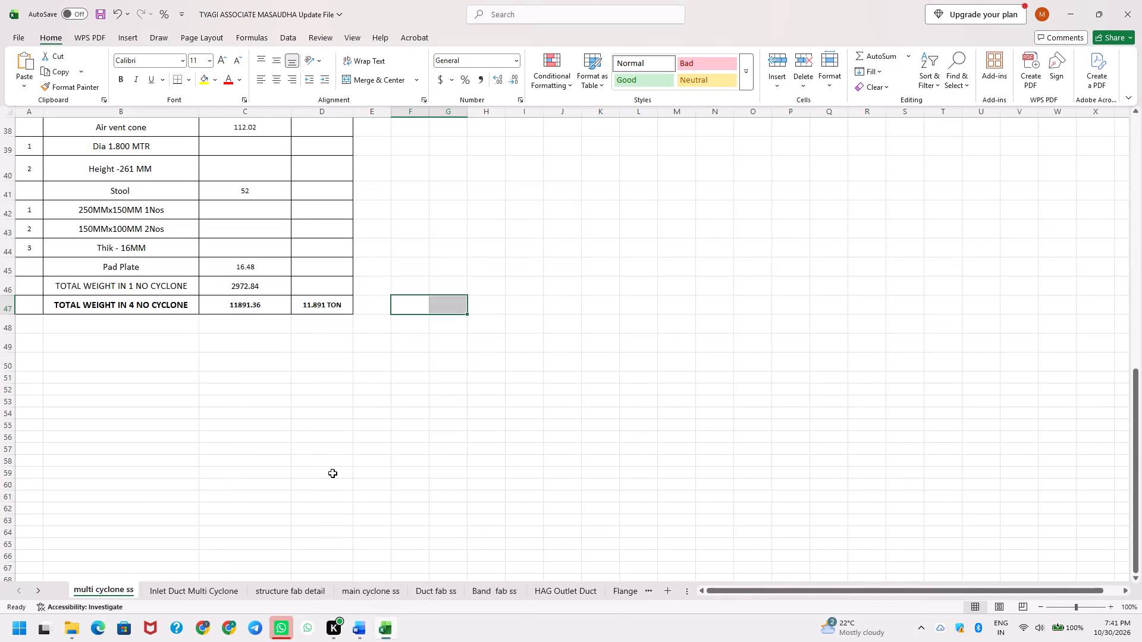
scroll(381, 339, "up", 3)
scroll(381, 339, "down", 1)
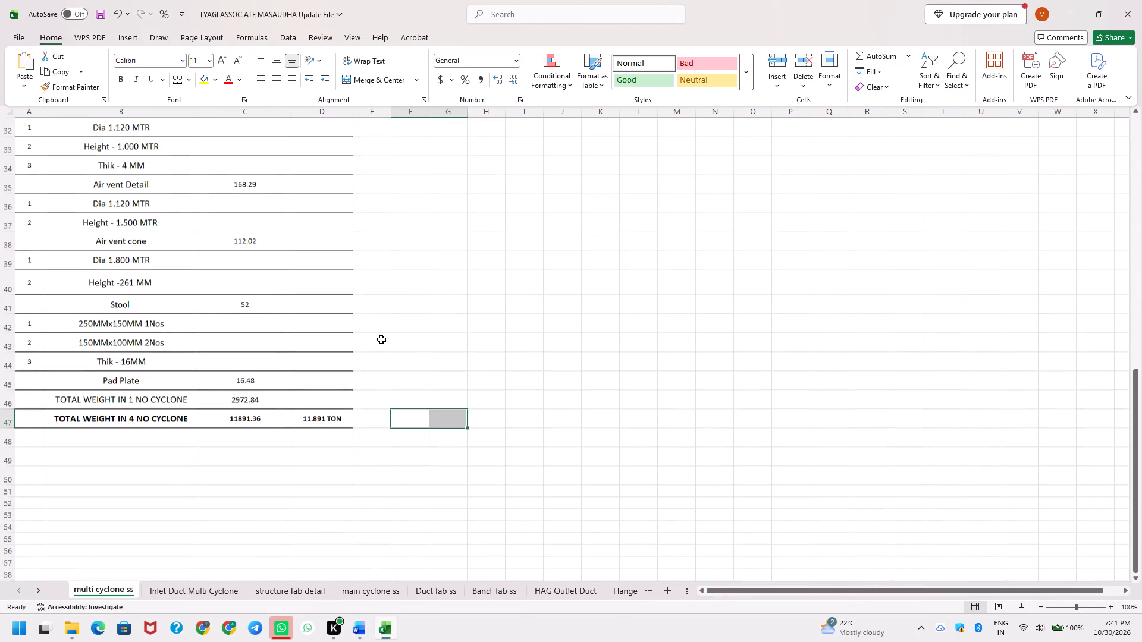
left_click(184, 588)
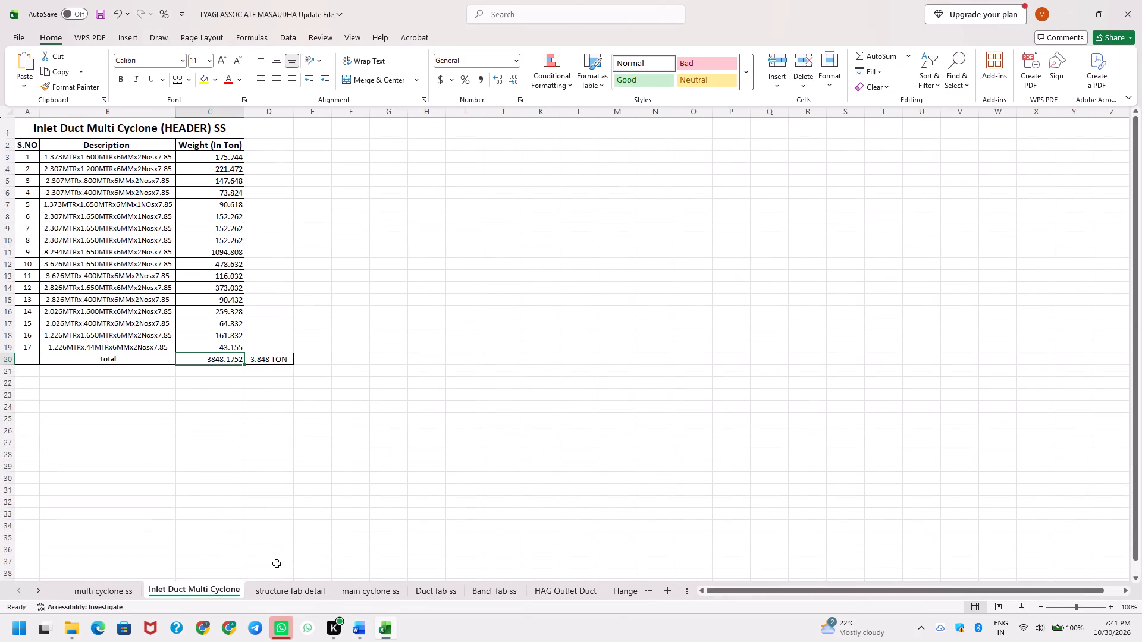
key("alt+Tab")
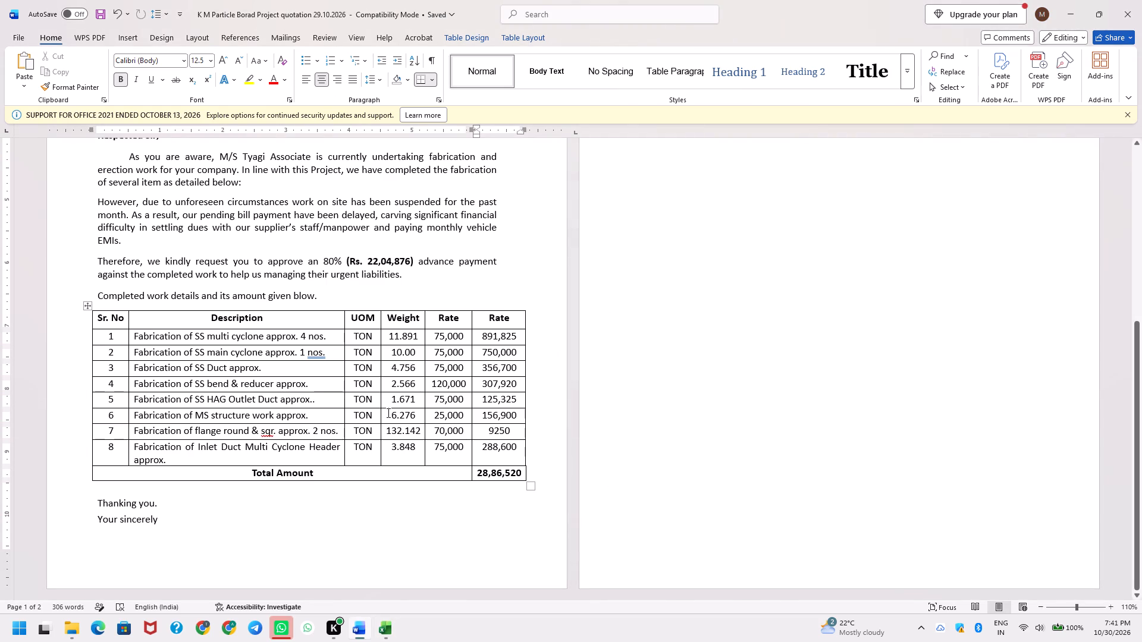
key("alt+Tab")
left_click(279, 597)
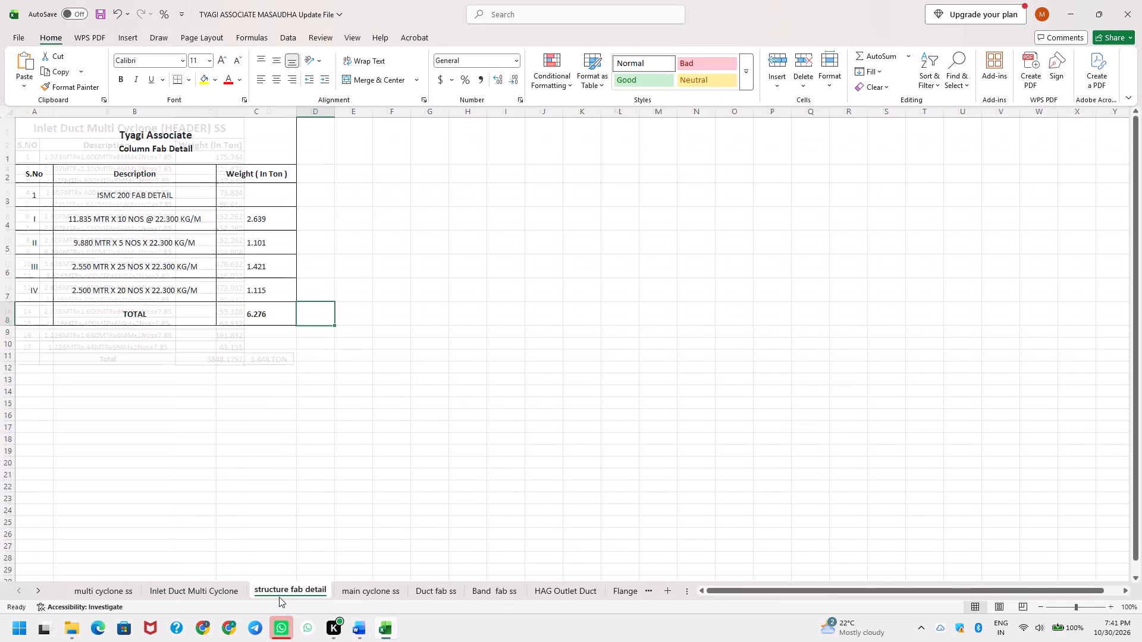
key("alt+Tab")
key("alt+Tab")
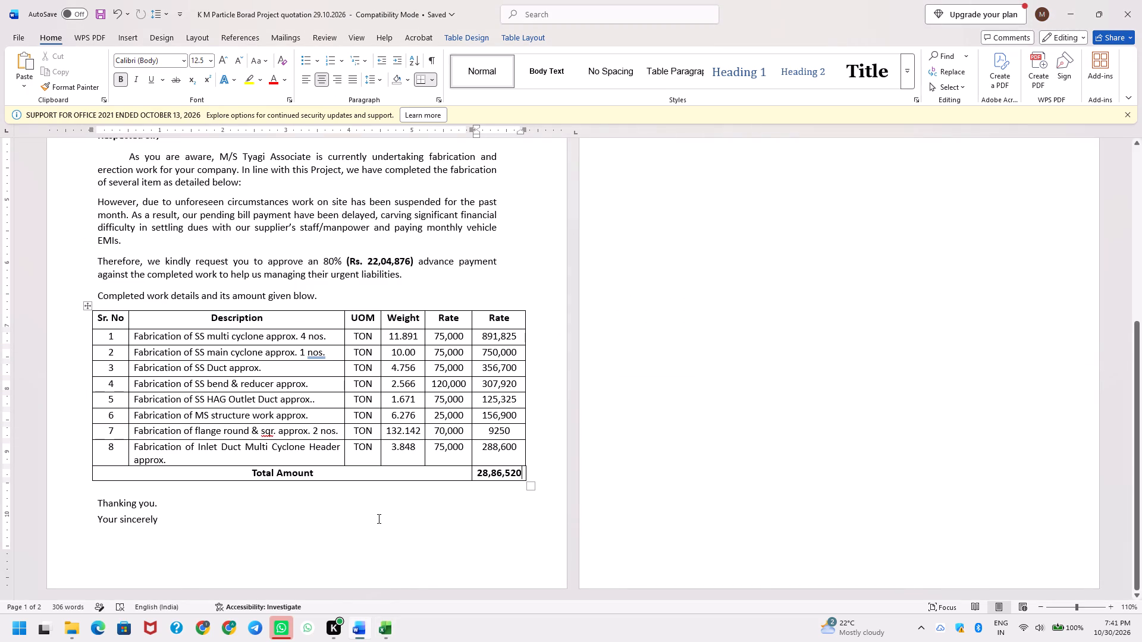
Insert three blank rows between rows 1 and 2 of the Word letter's completed-work table.
key("alt+Tab")
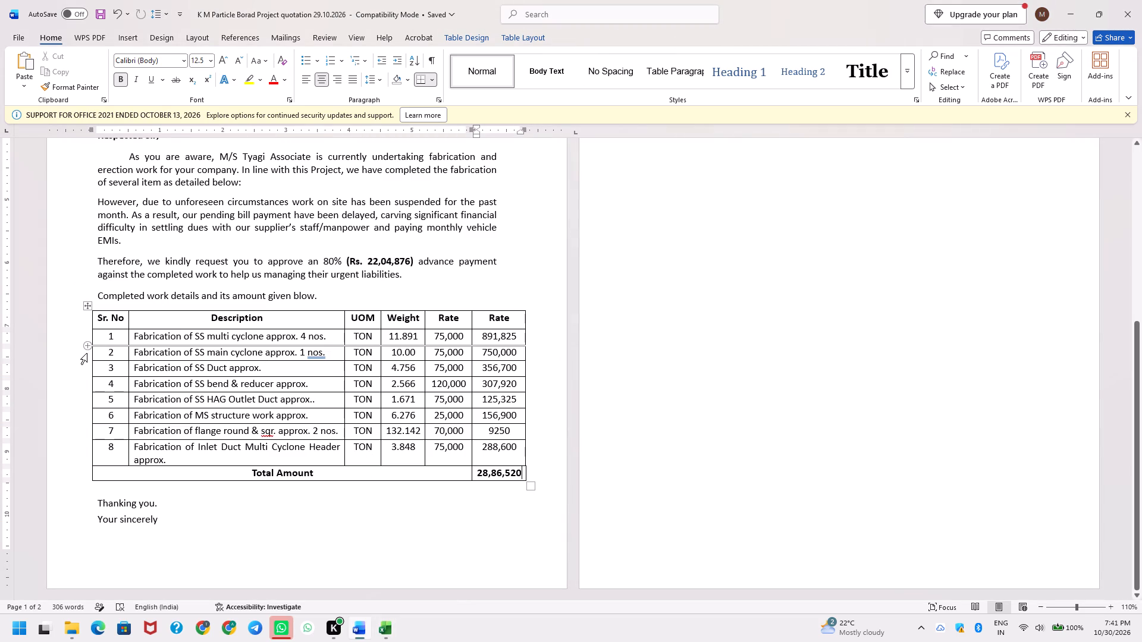
left_click(86, 346)
triple_click(86, 346)
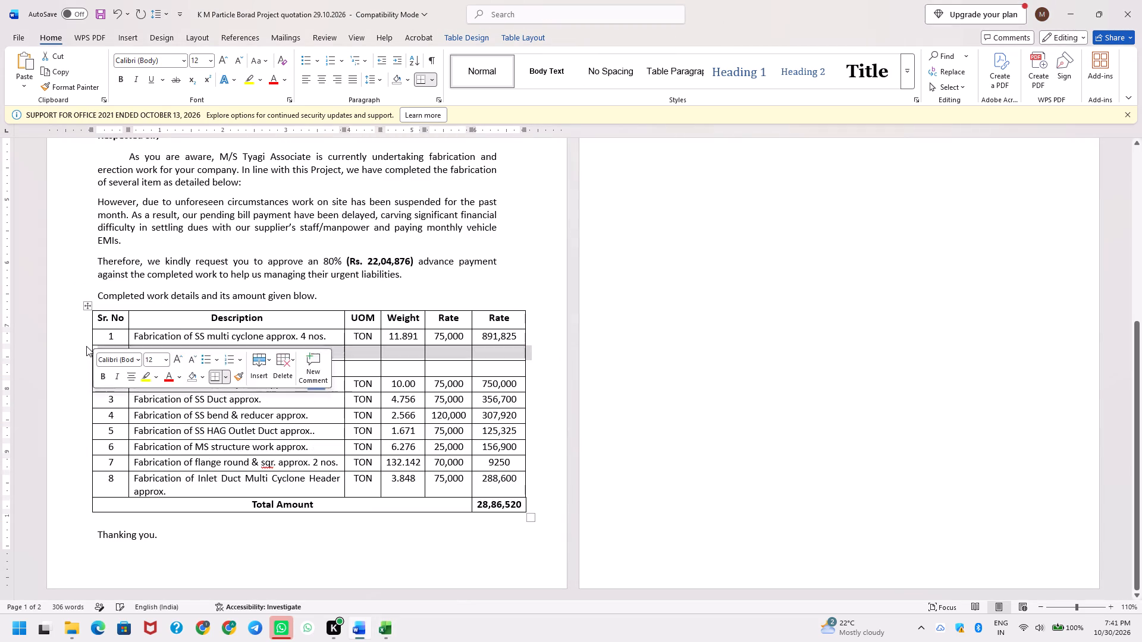
left_click(272, 445)
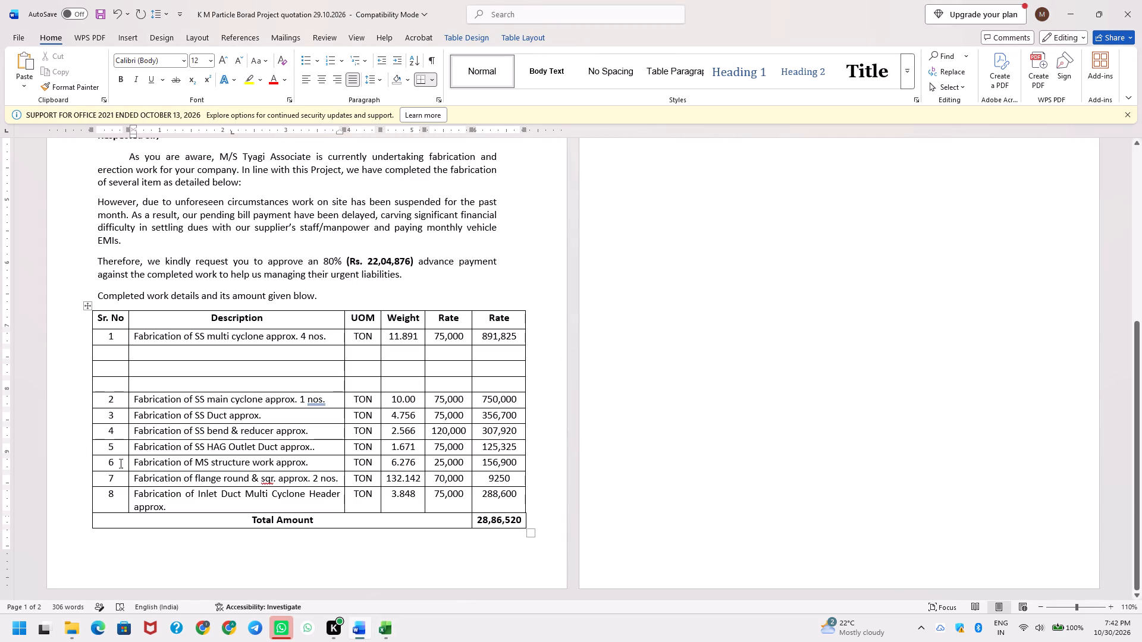
Copy row 8's Inlet Duct Multi Cyclone Header entry, from description through amount, into the first blank row under row 1.
left_click(106, 494)
key("ctrl+shift+Right")
key("ctrl+shift+Right")
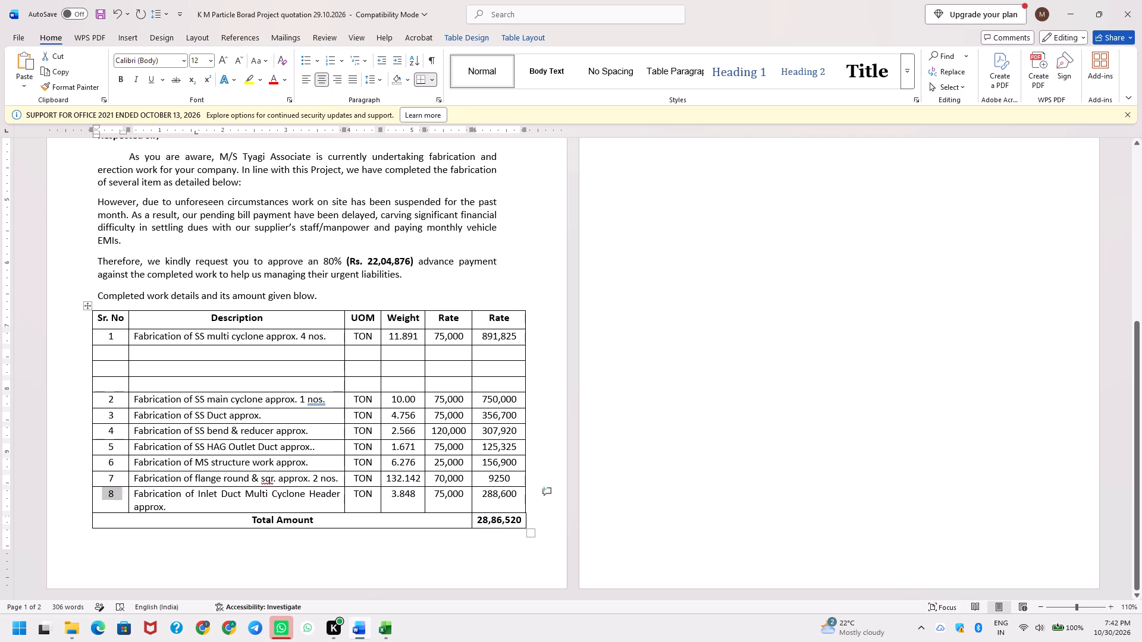
key("ctrl+shift+Right")
key("ctrl+shift+Right")
key("ctrl+shift+Right")
key("ctrl+shift+Right")
key("ctrl+shift+Right")
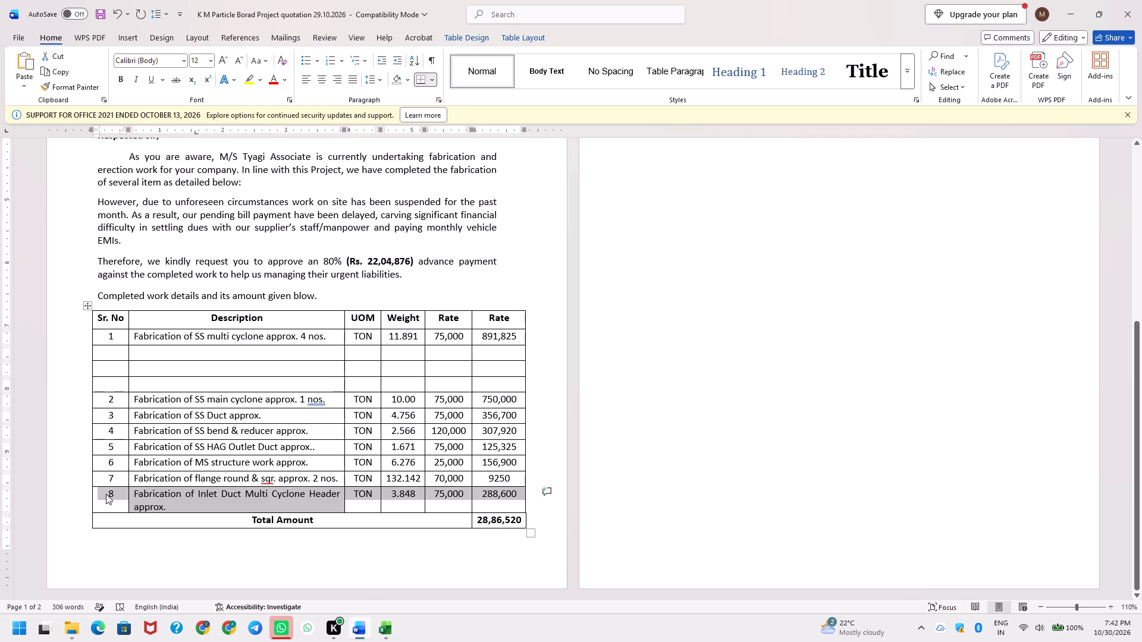
key("Left")
key("Right")
key("Right")
key("ctrl+shift+Right")
key("ctrl+shift+Right")
key("ctrl+shift+Right")
key("ctrl+shift+Right")
key("ctrl+shift+Right")
key("ctrl+shift+Right")
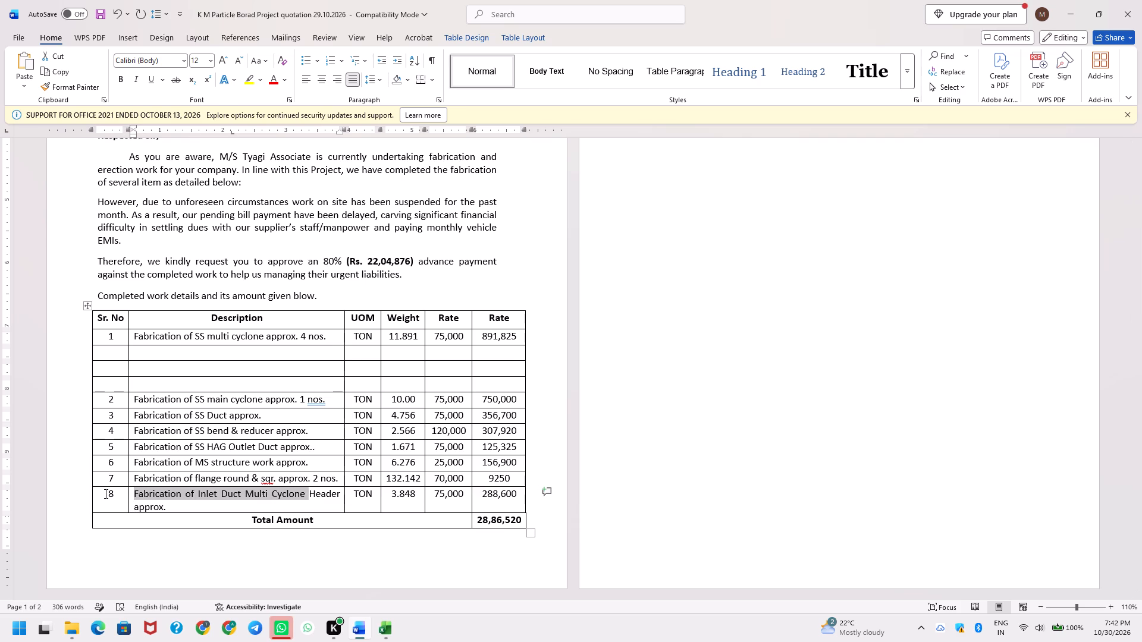
key("ctrl+shift+Right")
key("ctrl+shift+Right")
key("ctrl+shift+Right")
key("ctrl+shift+Right")
key("ctrl+shift+Right")
key("ctrl+shift+Right")
key("ctrl+shift+Right")
key("ctrl+shift+Right")
key("ctrl+c")
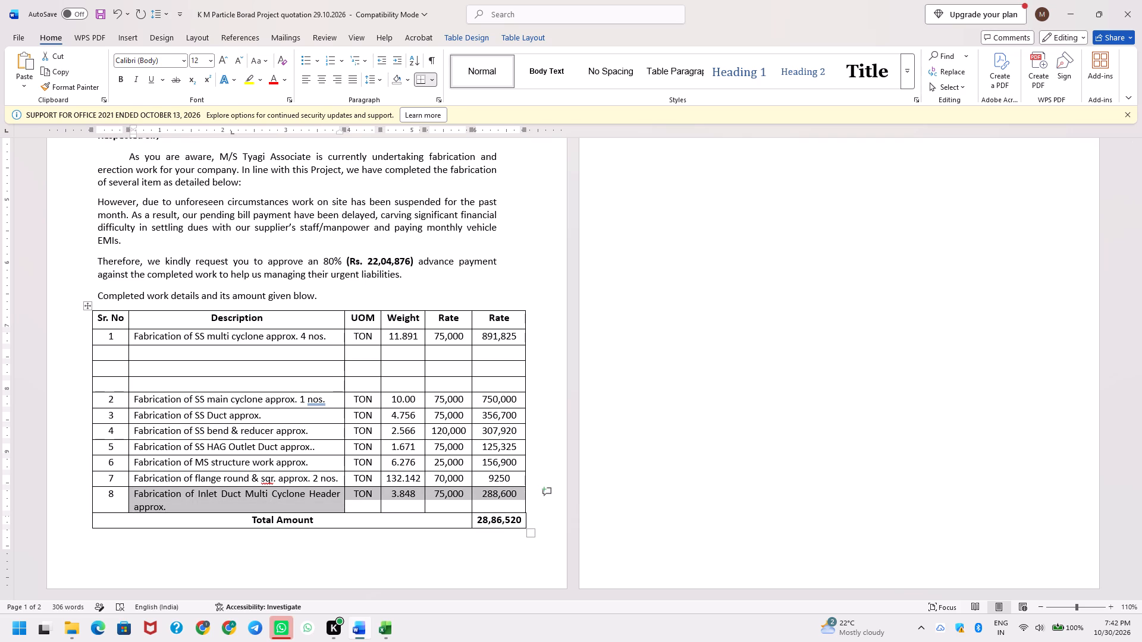
key("ctrl+c")
key("Up")
key("Up")
key("Up")
key("Up")
key("Up")
key("Up")
key("Up")
key("Up")
key("Up")
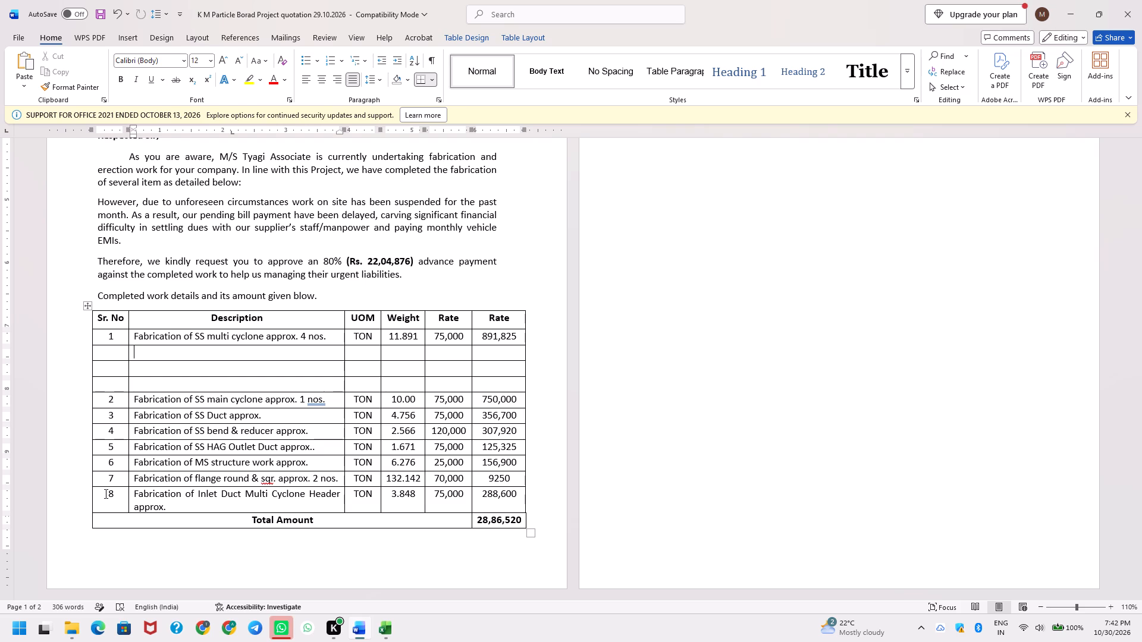
key("ctrl+v")
Check the sheet order in Excel and copy row 6's MS structure work entry, description through amount, into the second blank row in Word.
key("alt+Tab")
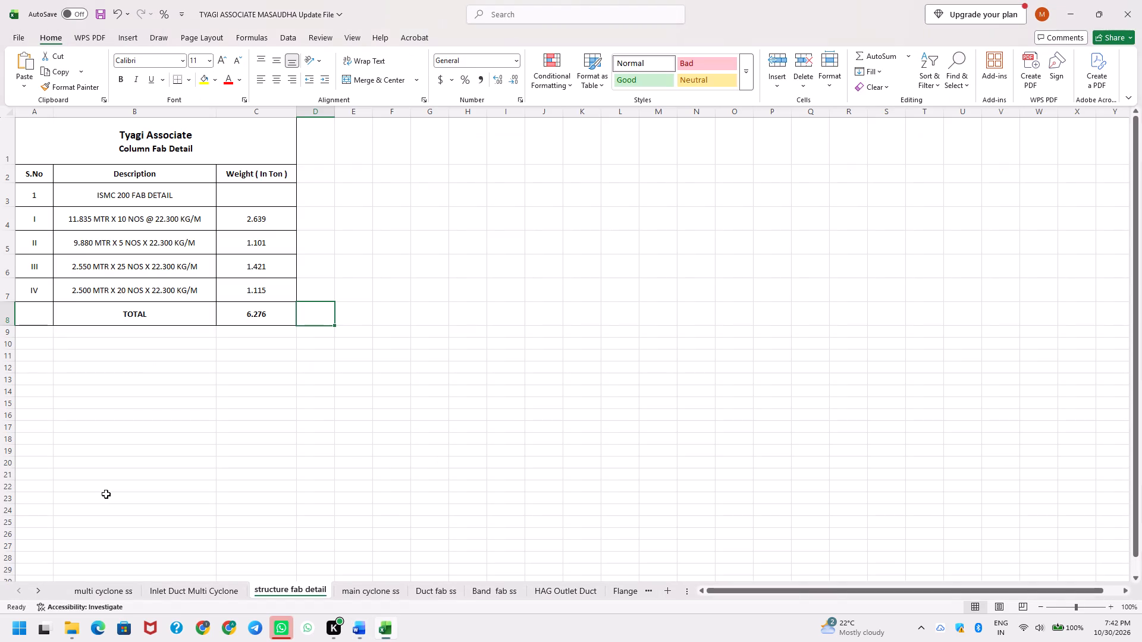
key("ctrl+Page_Up")
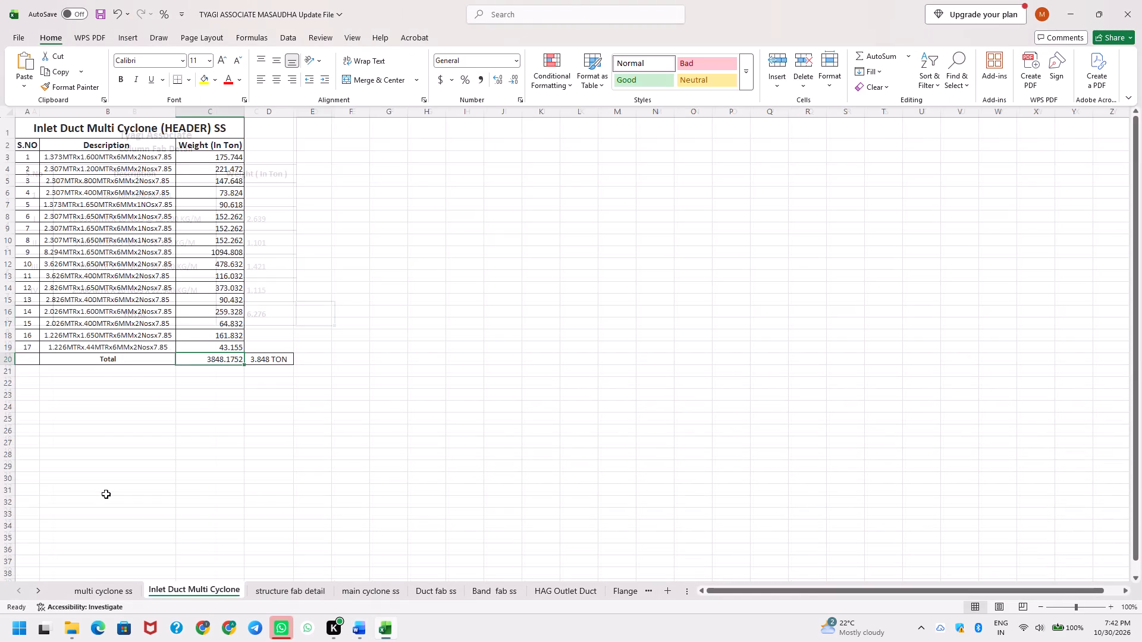
key("ctrl+Page_Up")
key("ctrl+Page_Down")
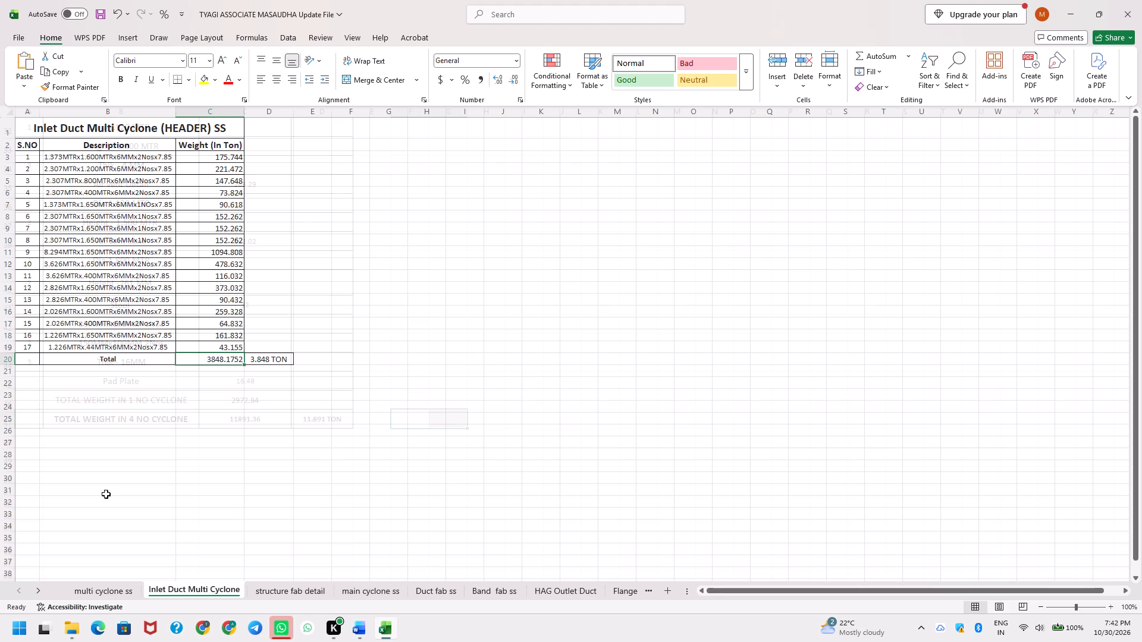
key("ctrl+Page_Down")
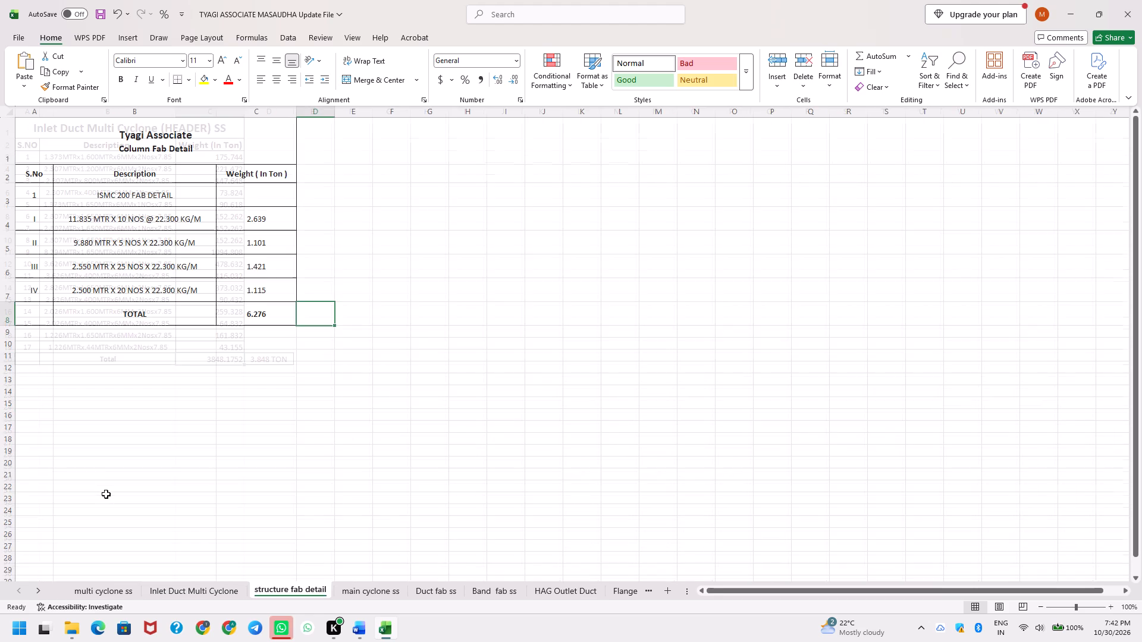
key("alt+Tab")
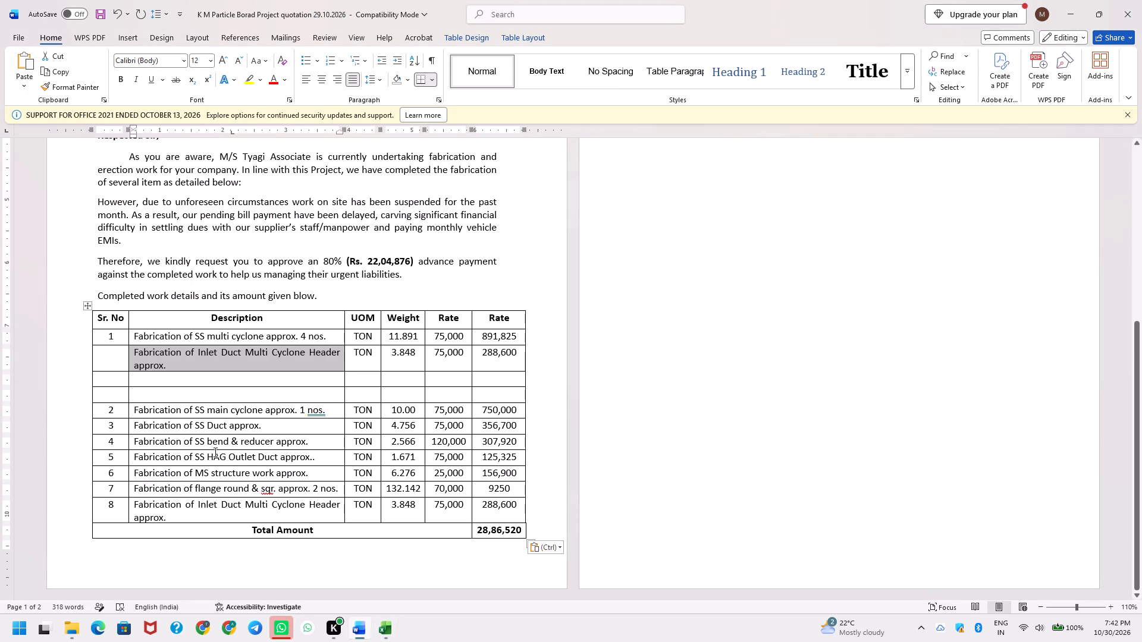
left_click(133, 474)
key("ctrl+shift+Right")
key("ctrl+shift+Right")
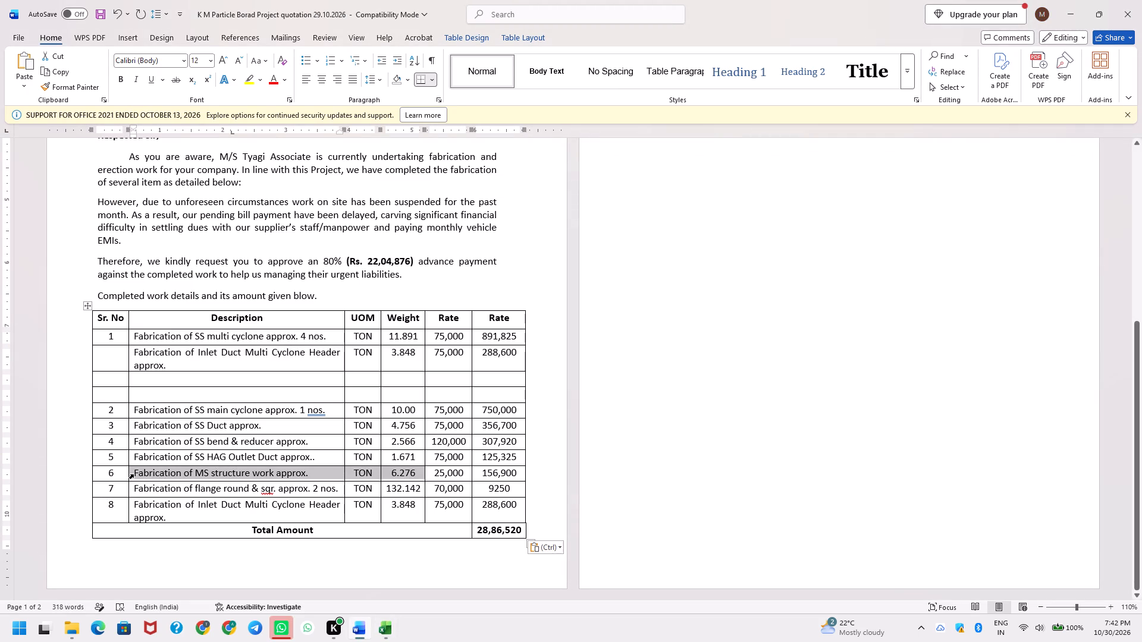
key("ctrl+shift+Right")
key("ctrl+shift+Right")
key("ctrl+c")
key("ctrl+c")
key("Up")
key("Up")
key("Up")
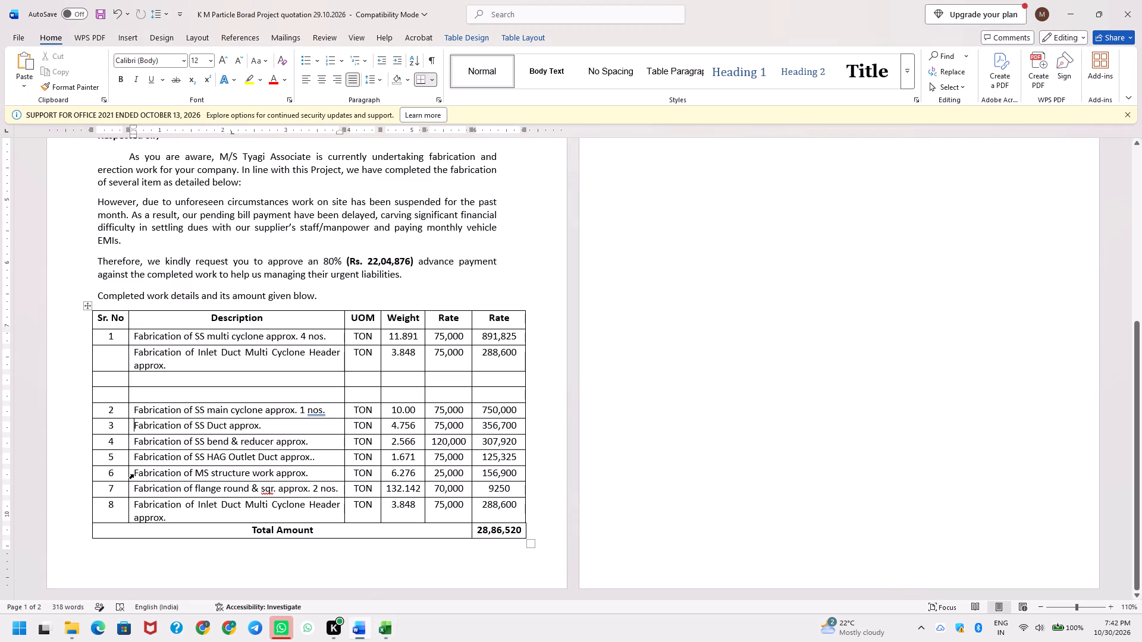
key("Up")
key("Up")
key("Up")
key("ctrl+v")
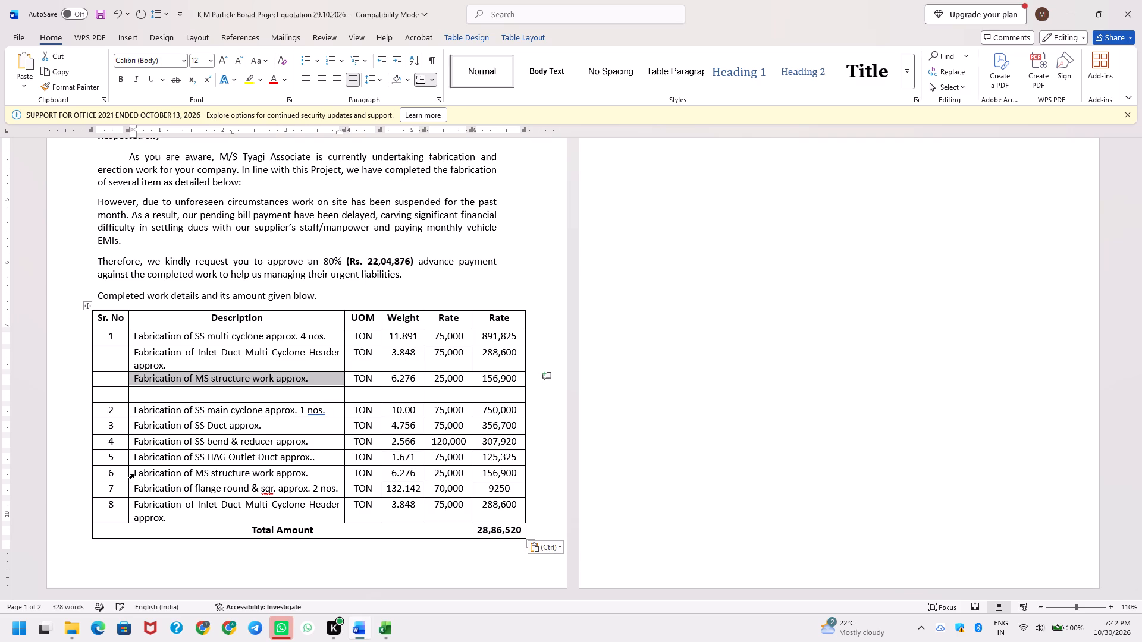
Check the Excel main cyclone ss sheet, and delete the remaining blank row above the SS main cyclone row in Word.
key("Down")
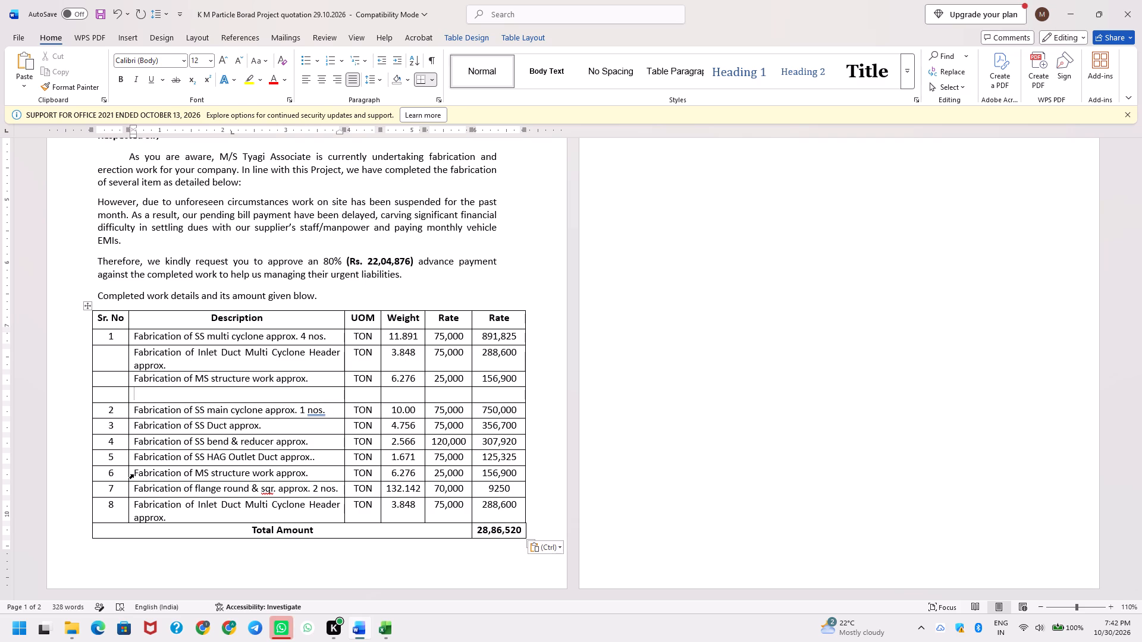
key("alt+Tab")
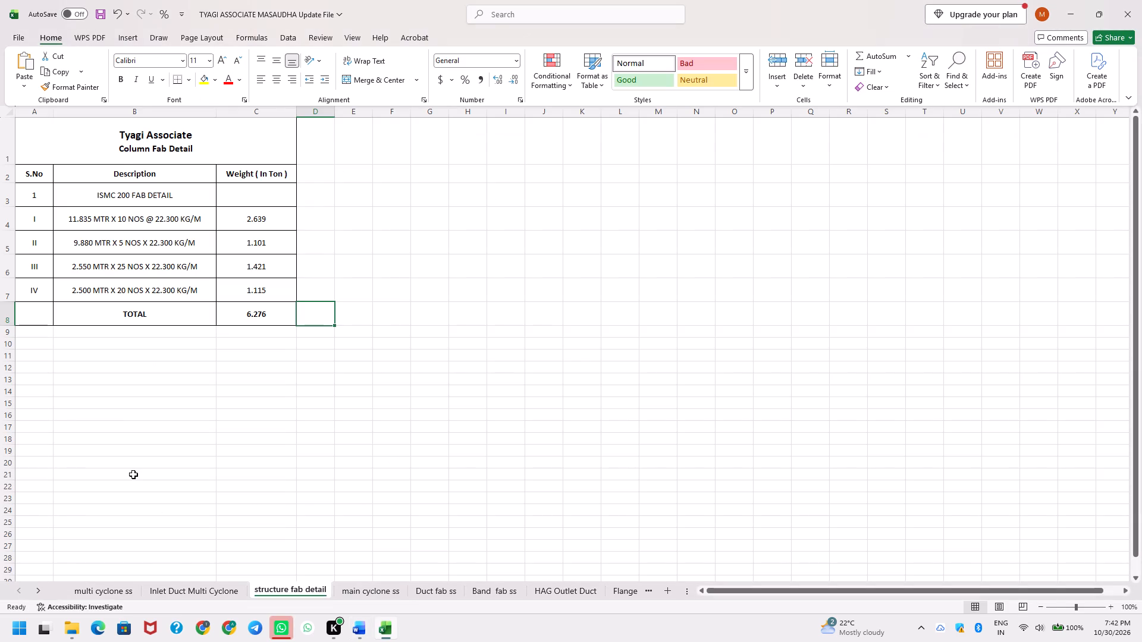
key("ctrl+Page_Down")
scroll(133, 474, "down", 1)
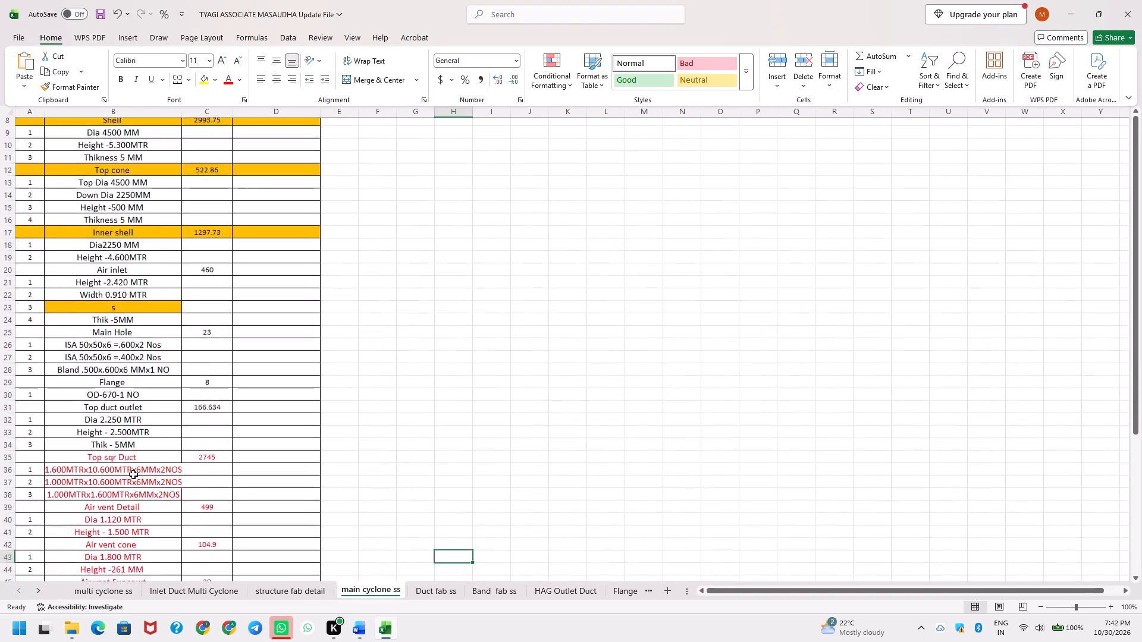
scroll(133, 474, "down", 2)
key("alt+Tab")
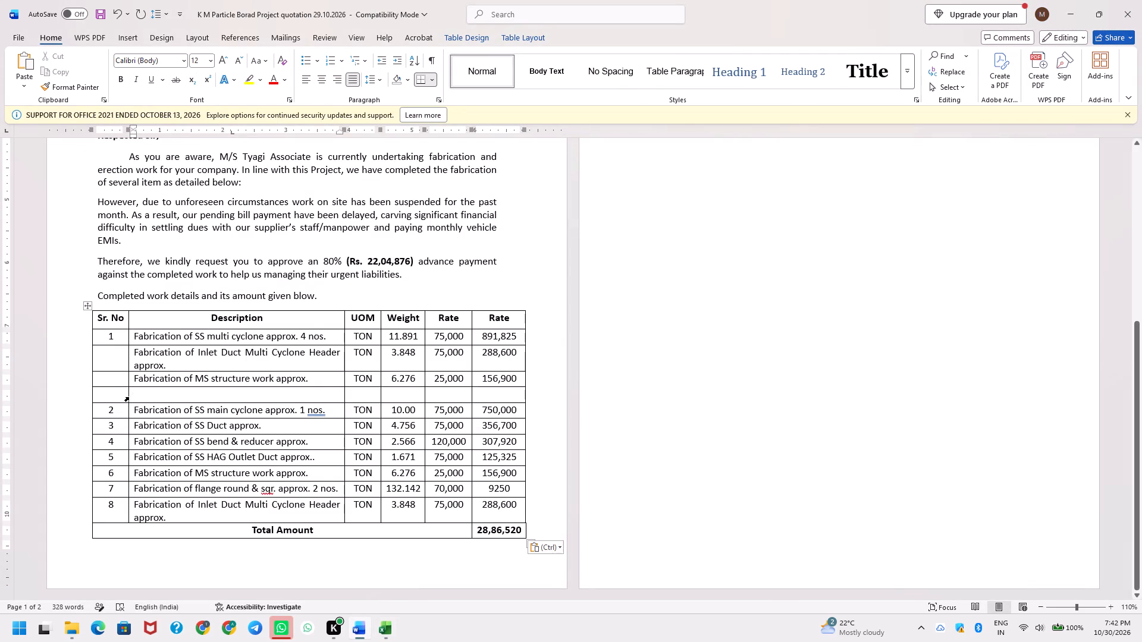
left_click(99, 390)
key("shift+Right")
key("shift+Right")
key("shift+Right")
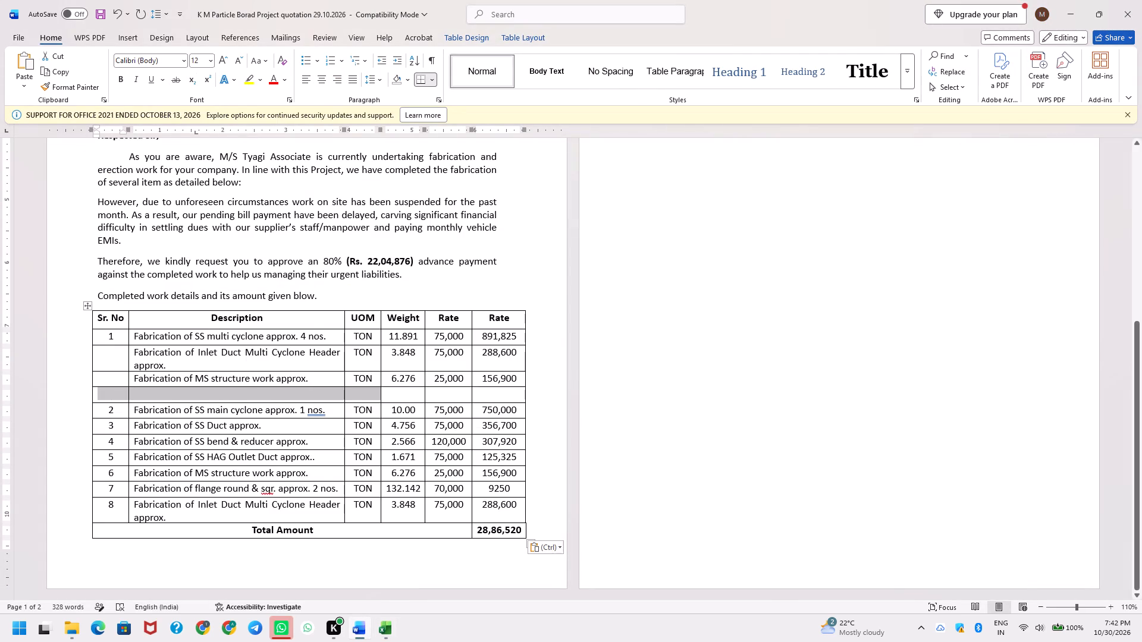
key("shift+Right")
key("shift+Right")
key("shift+Right")
key("shift+BackSpace")
key("Return")
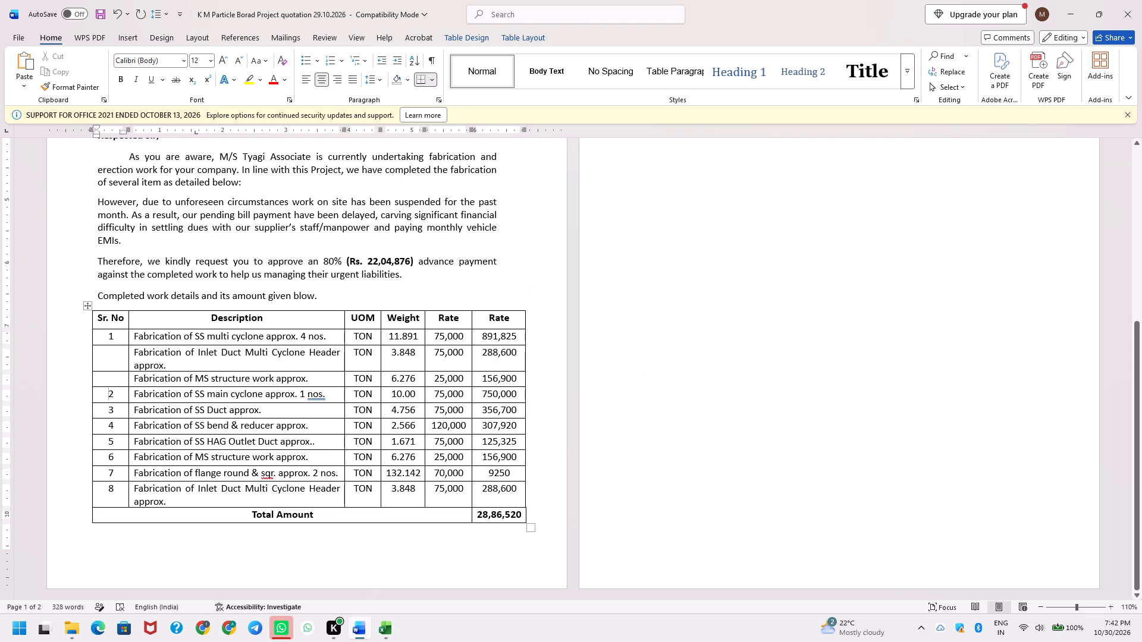
Compare the Excel Duct fab, Band fab and HAG Outlet Duct sheets with rows 3 to 5 of the Word letter's table.
key("Down")
key("Right")
key("Right")
key("Right")
key("alt+Tab")
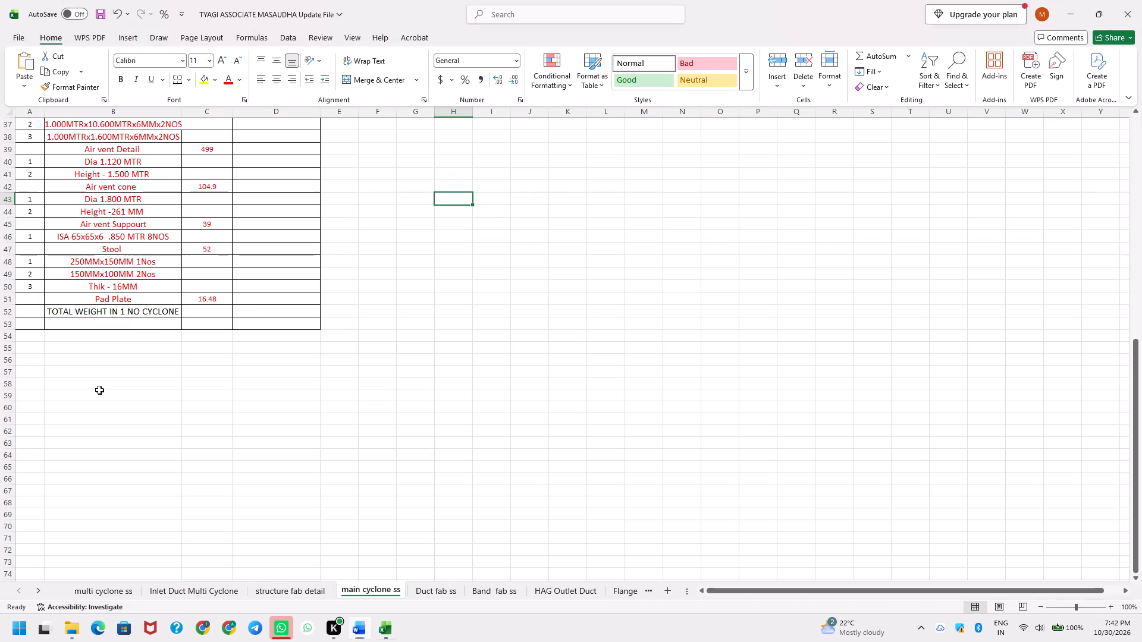
left_click(437, 591)
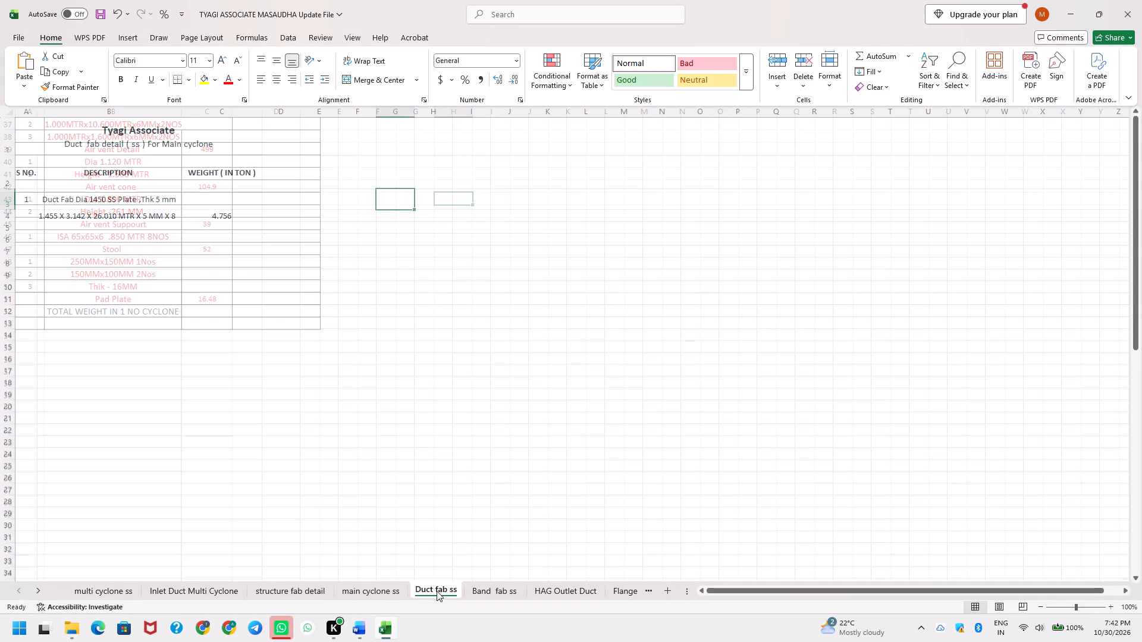
key("alt+Tab")
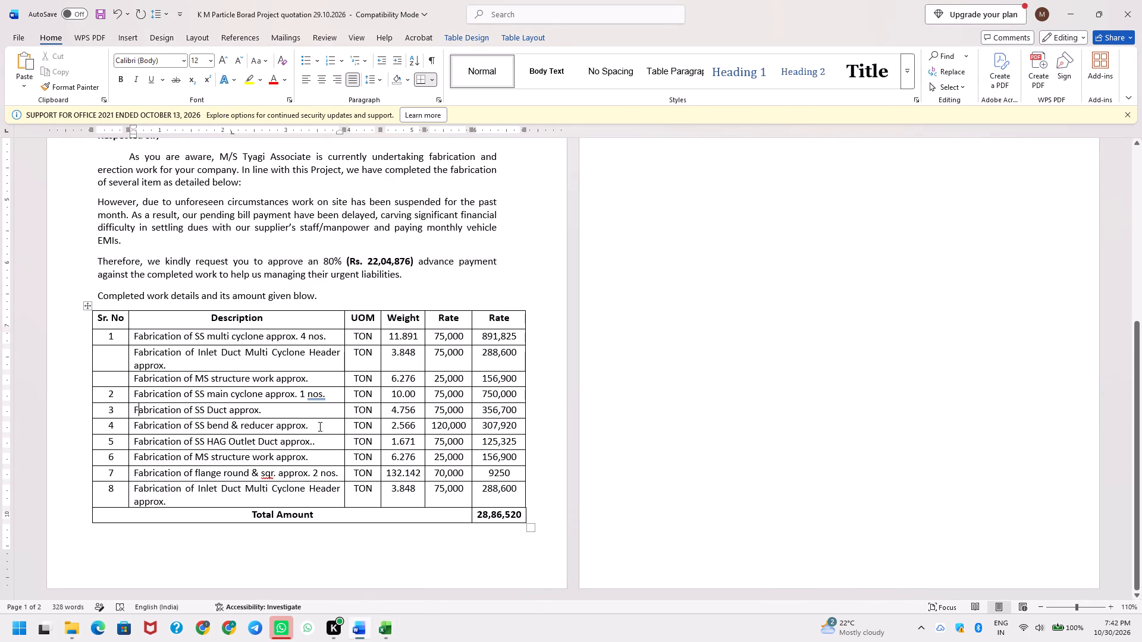
left_click(318, 427)
key("alt+Tab")
left_click(490, 586)
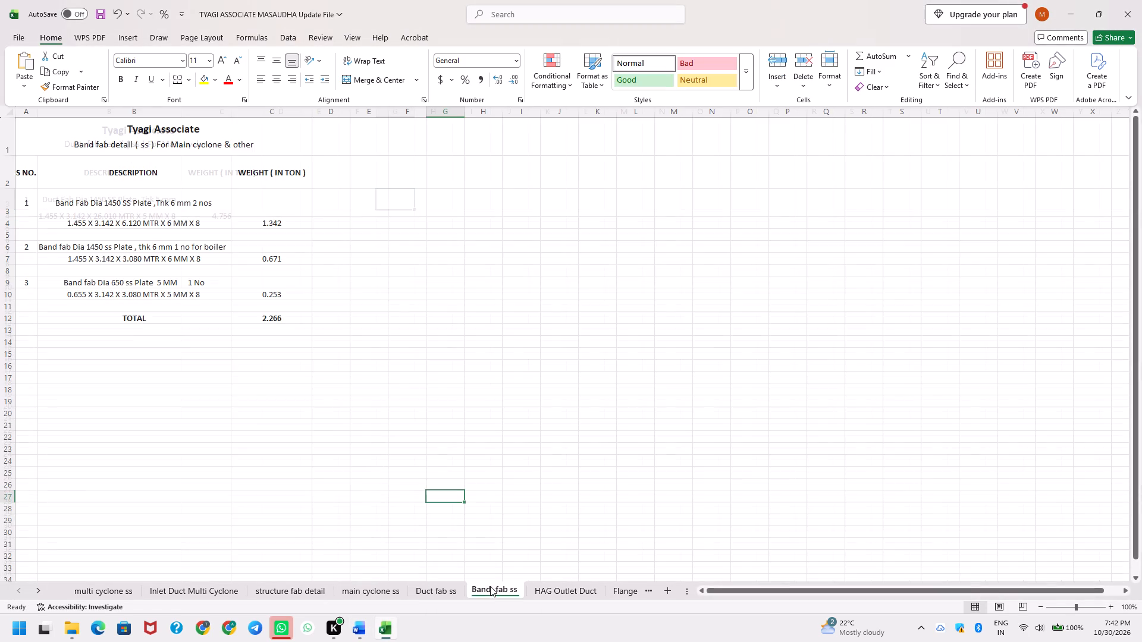
key("alt+Tab")
left_click(330, 440)
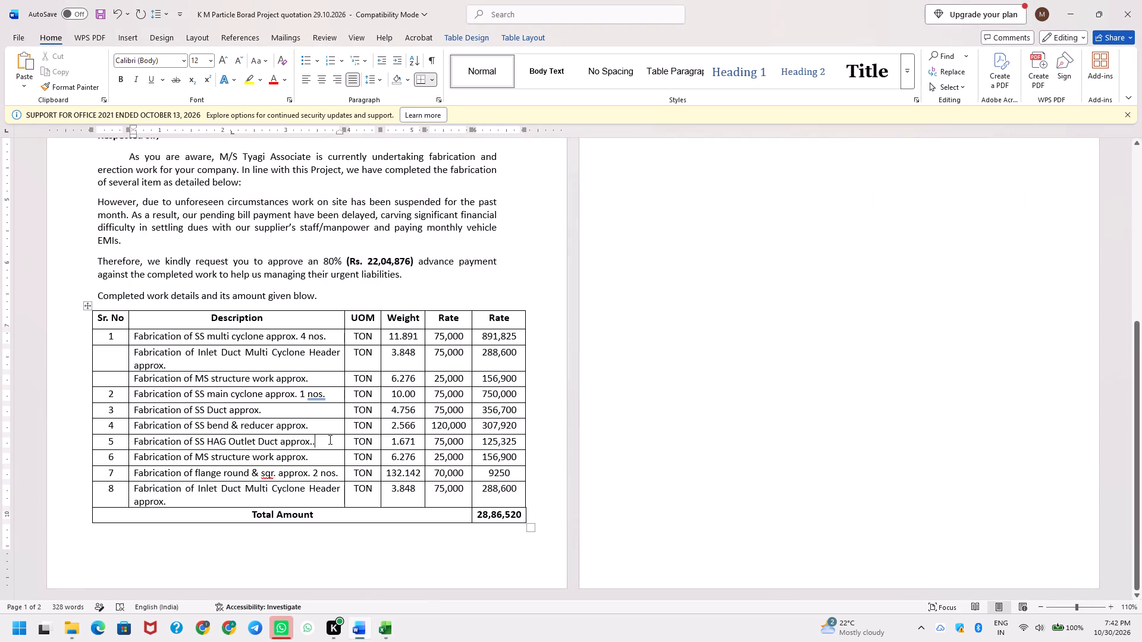
key("alt+Tab")
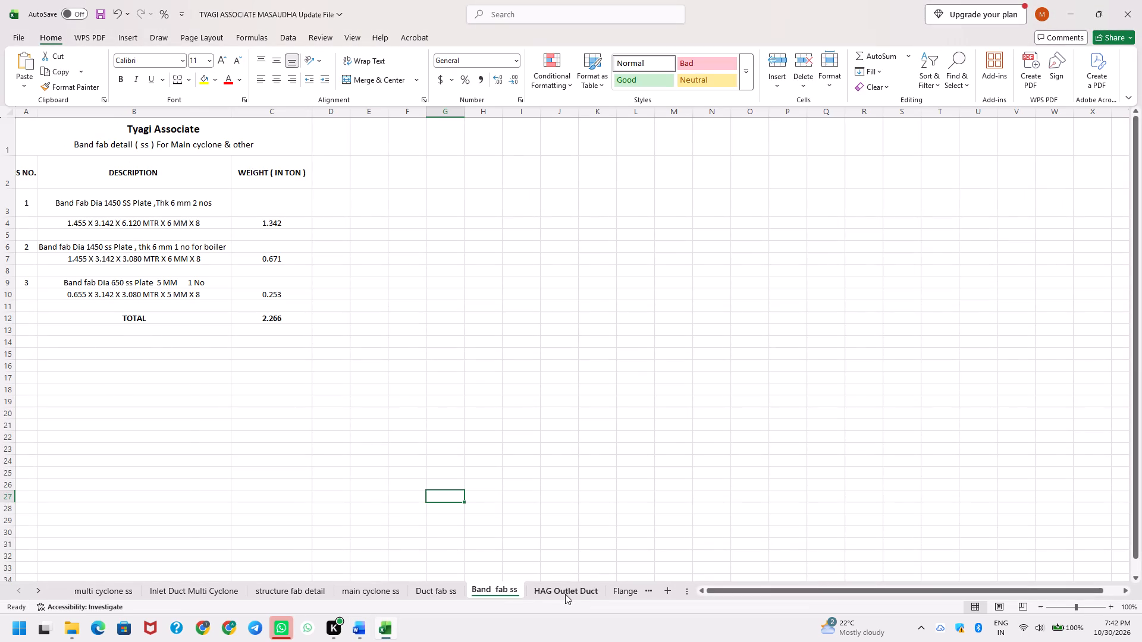
left_click(565, 594)
key("alt+Tab")
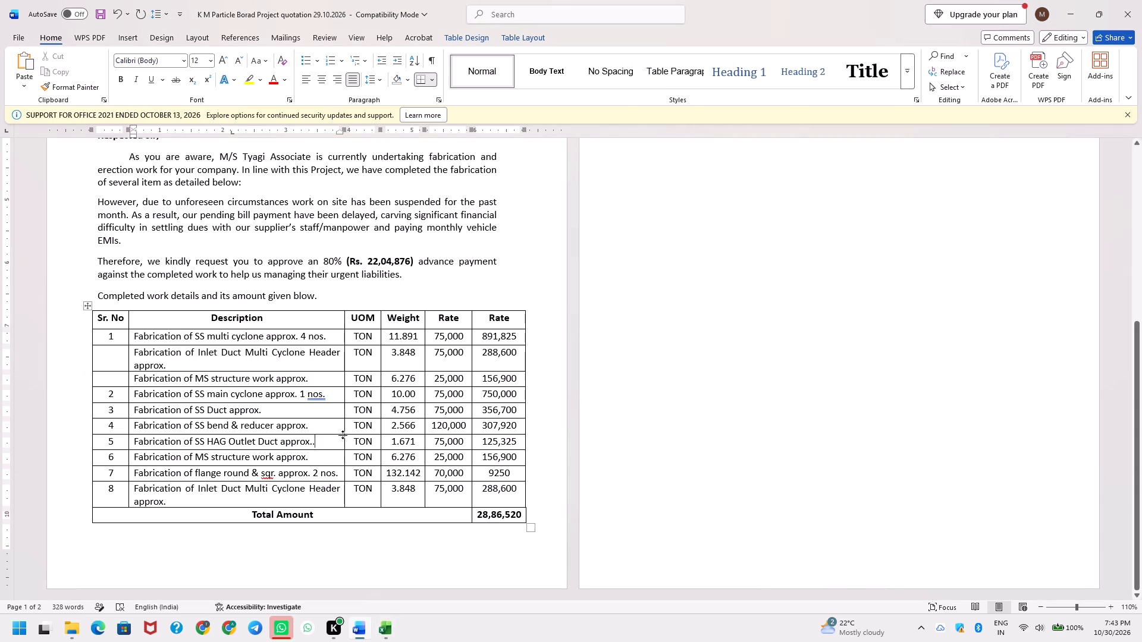
Check the Flange fab and structure fab detail sheets in Excel against the remaining rows of the Word table, ending back in Word.
left_click(394, 459)
key("alt+Tab")
key("ctrl+Page_Down")
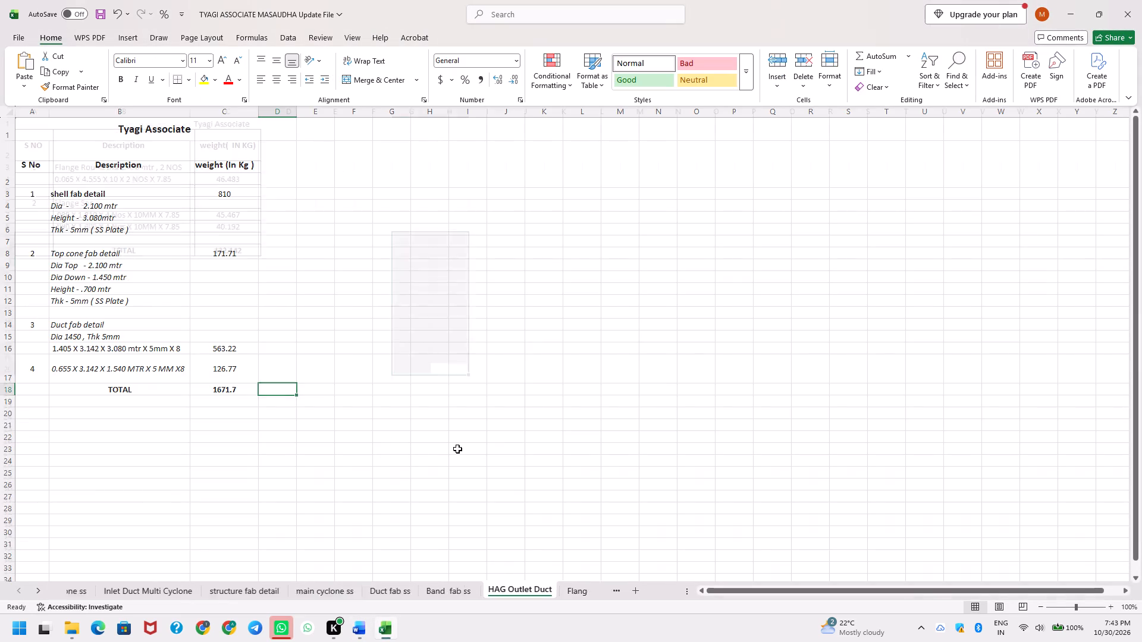
key("Page_Up")
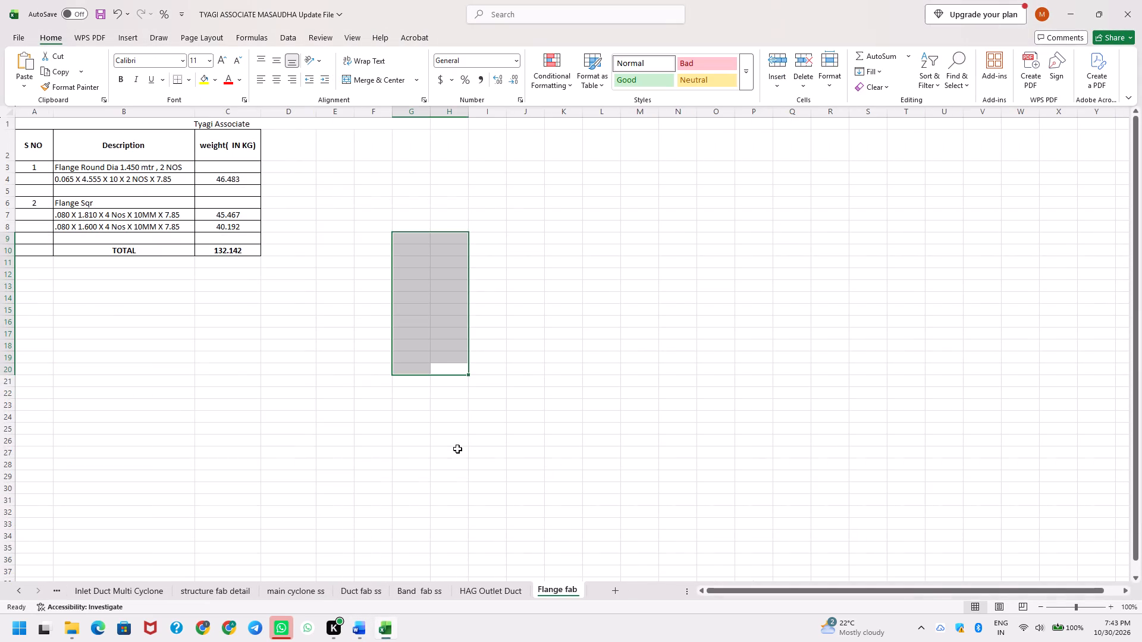
key("Page_Up")
key("ctrl+Page_Up")
key("ctrl+Page_Up")
key("ctrl+Page_Up")
key("ctrl+Page_Up")
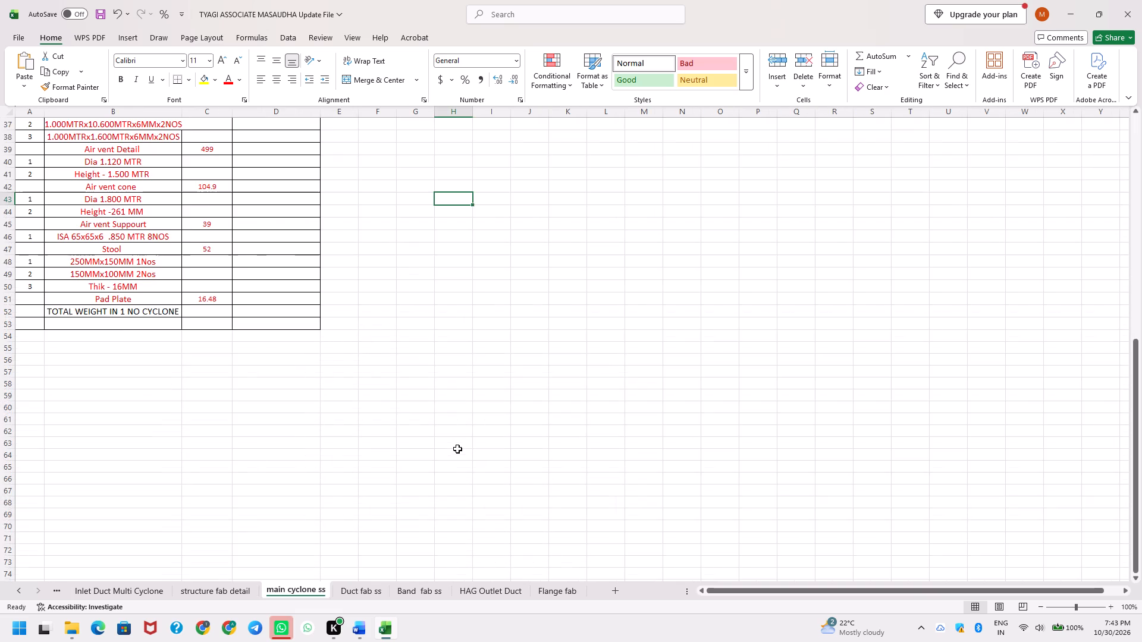
key("ctrl+Page_Up")
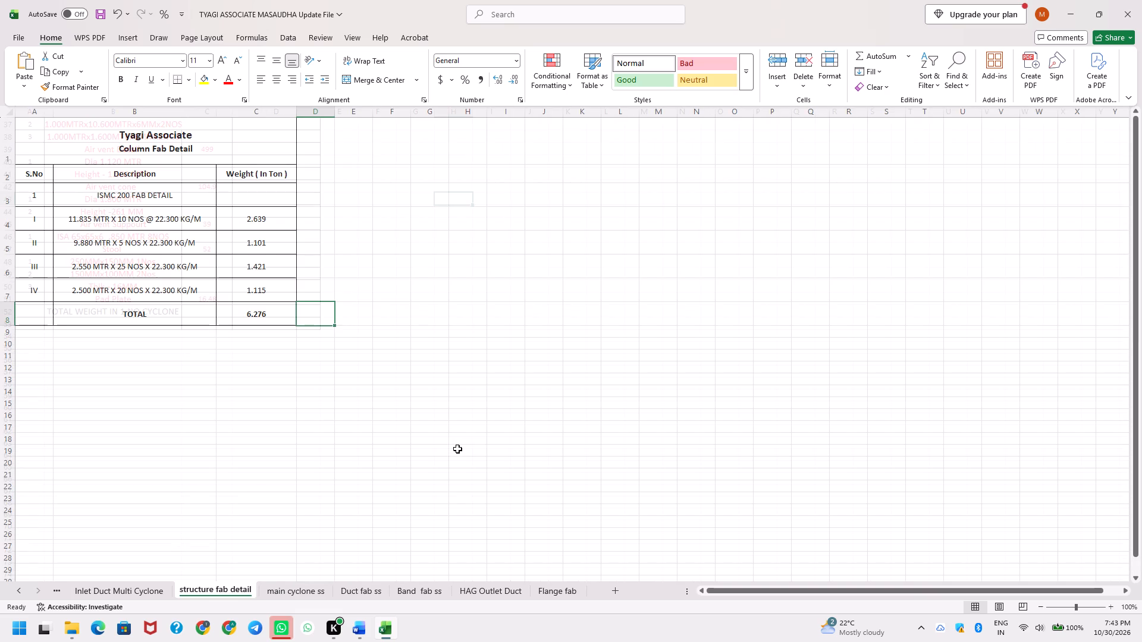
key("alt+Tab")
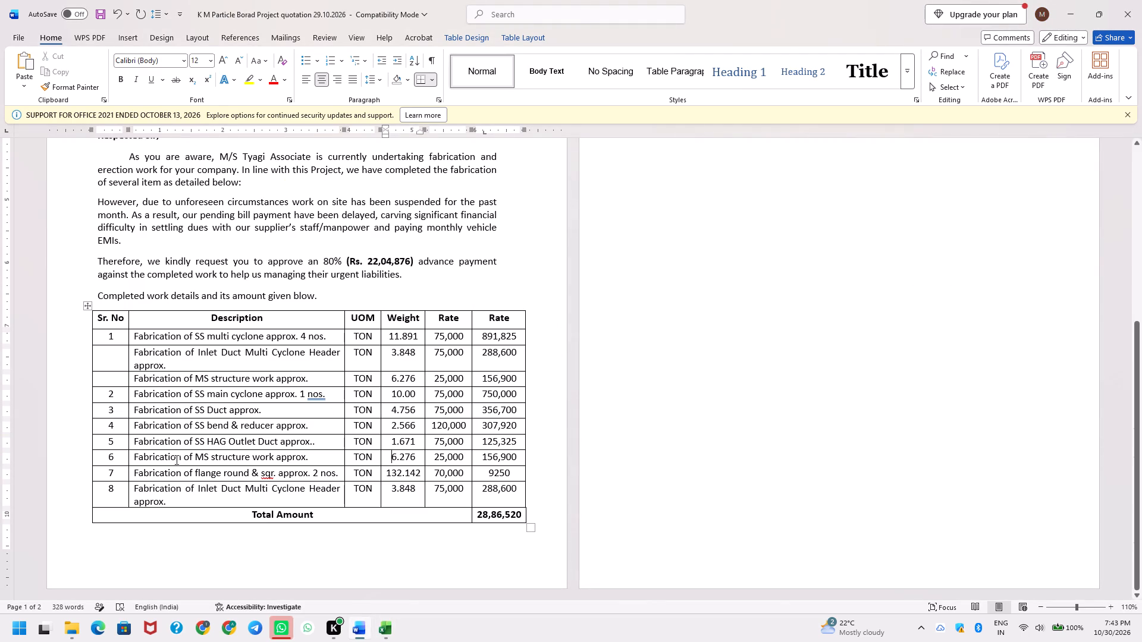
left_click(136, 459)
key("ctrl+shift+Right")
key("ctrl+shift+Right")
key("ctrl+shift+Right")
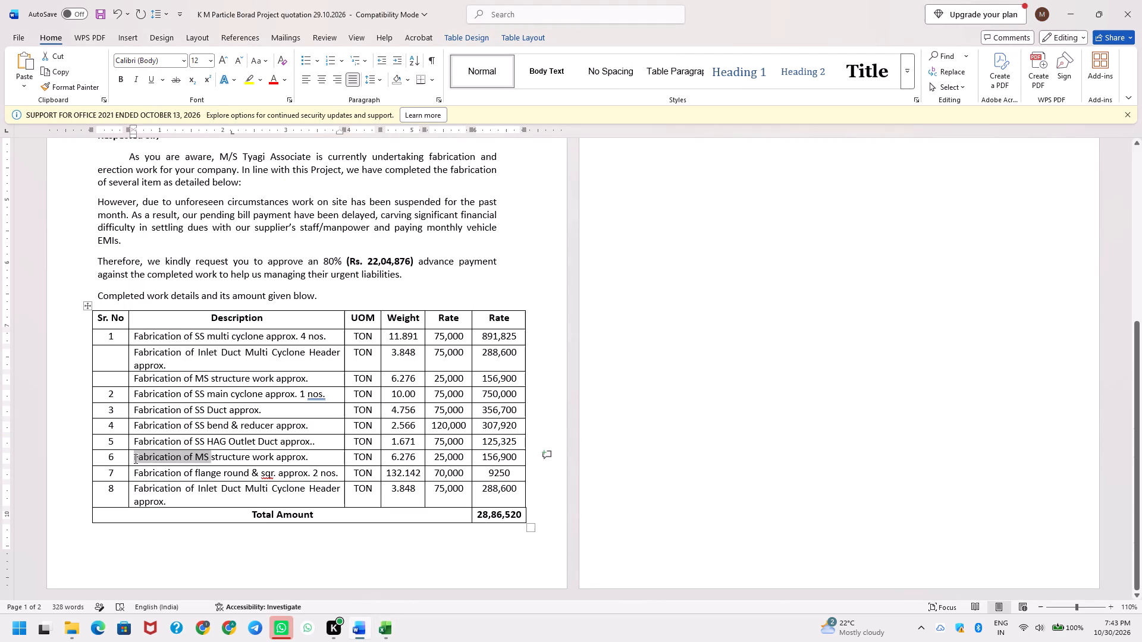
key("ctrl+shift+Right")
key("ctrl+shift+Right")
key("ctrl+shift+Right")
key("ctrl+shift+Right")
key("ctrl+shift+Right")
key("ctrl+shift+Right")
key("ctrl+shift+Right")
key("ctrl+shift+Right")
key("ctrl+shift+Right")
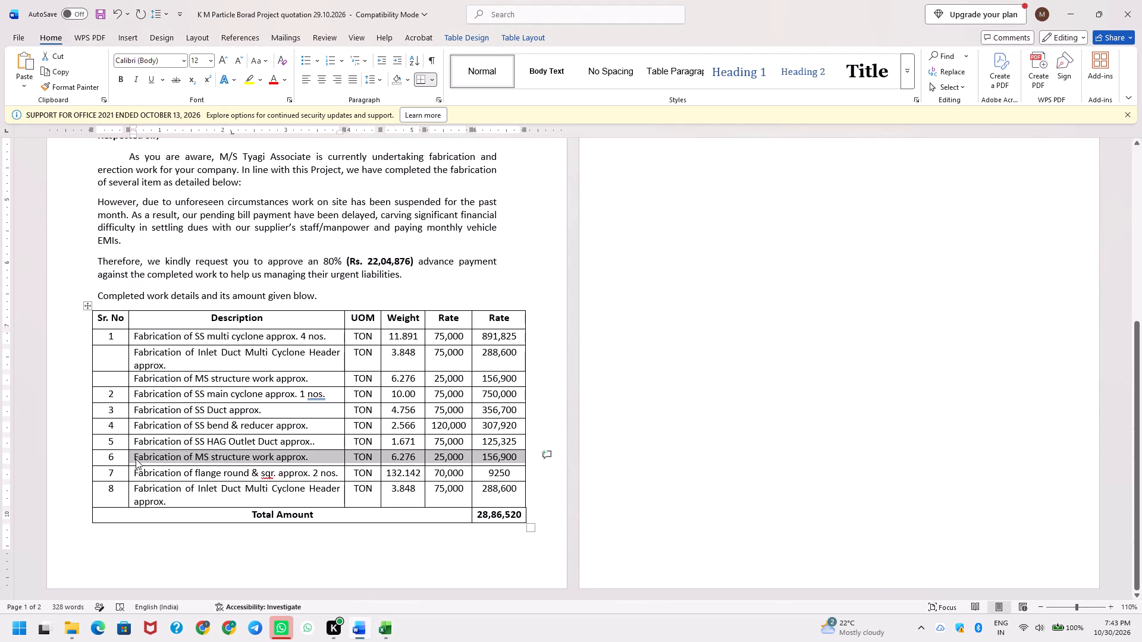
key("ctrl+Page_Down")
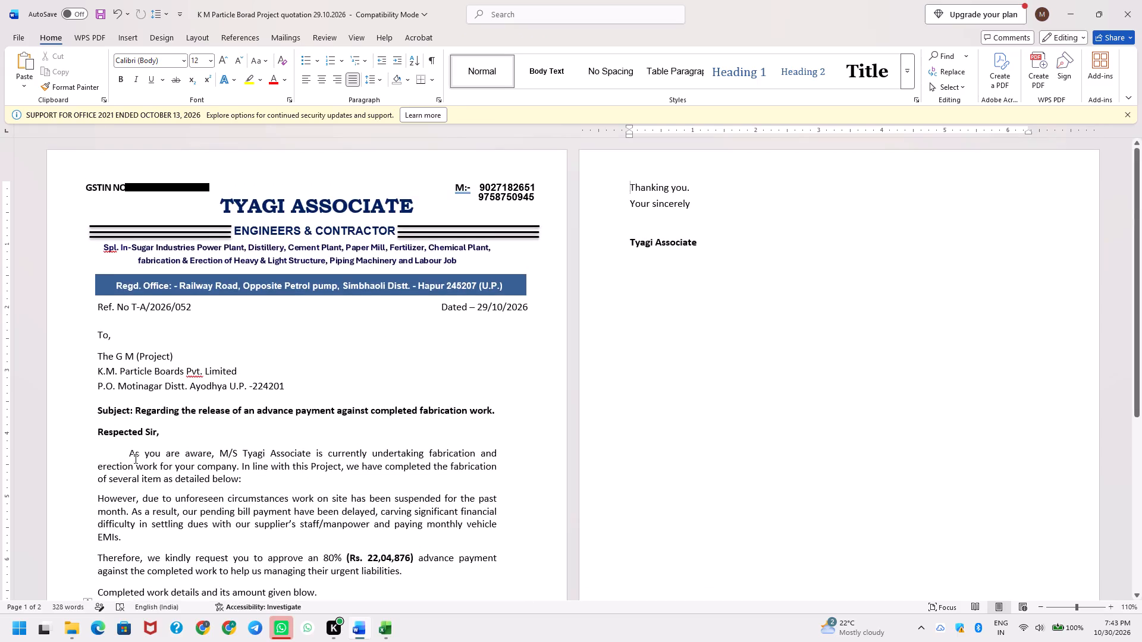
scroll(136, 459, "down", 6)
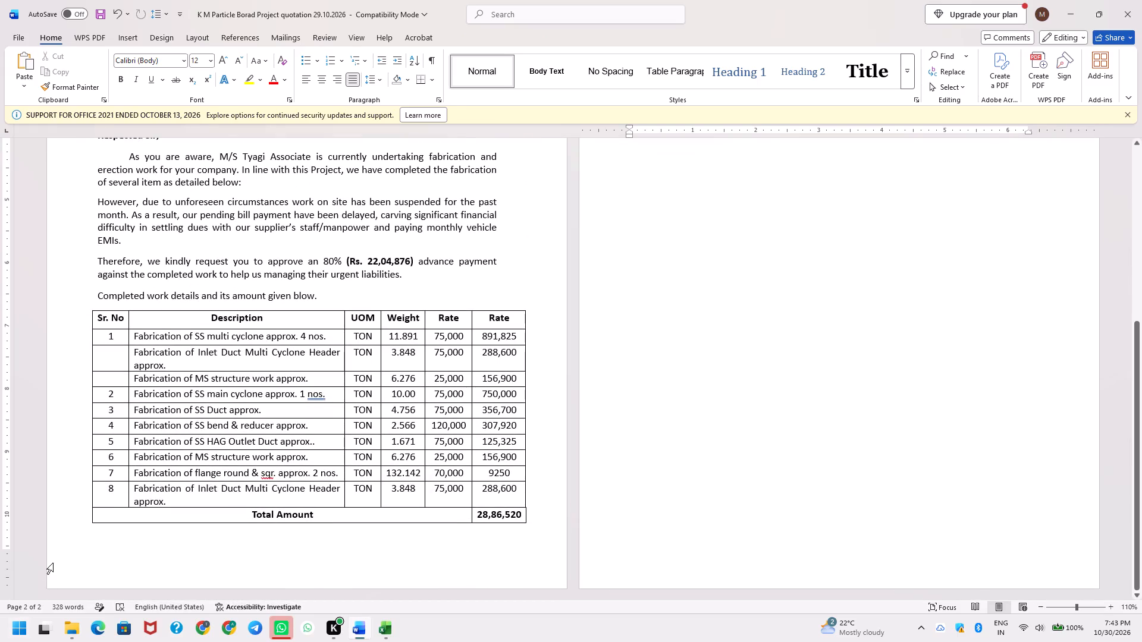
Delete the entire row 6, the duplicate MS structure work entry, from the completed-work table.
left_click(104, 464)
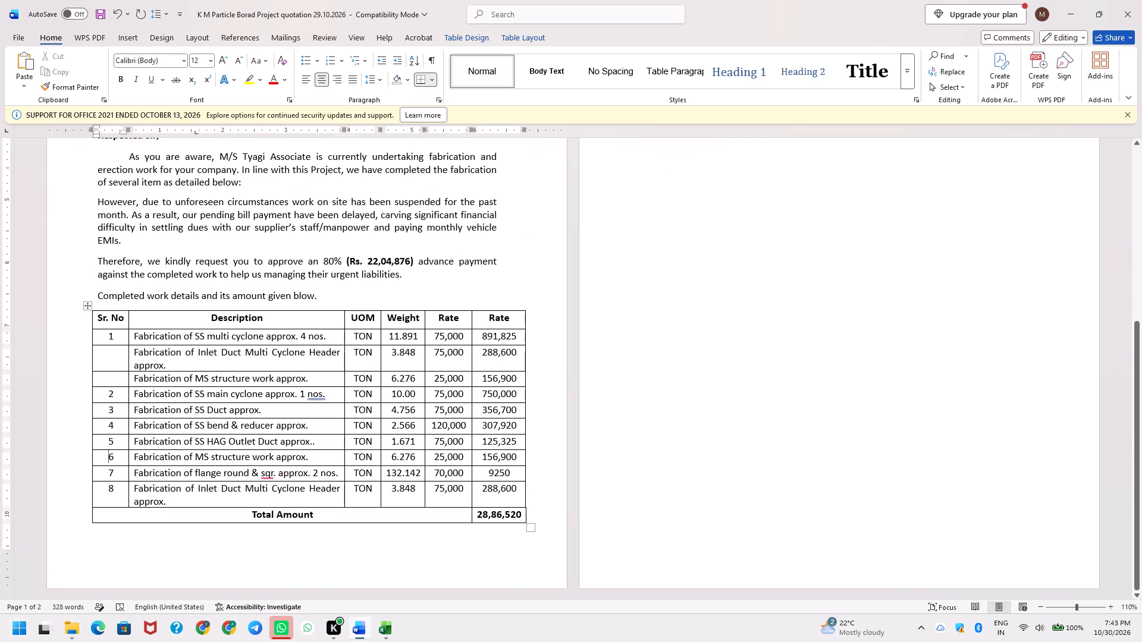
key("ctrl+shift+Right")
key("ctrl+shift+Right")
key("ctrl+shift+Right")
key("ctrl+shift+Right")
key("ctrl+shift+Right")
key("ctrl+shift+Right")
key("ctrl+shift+Right")
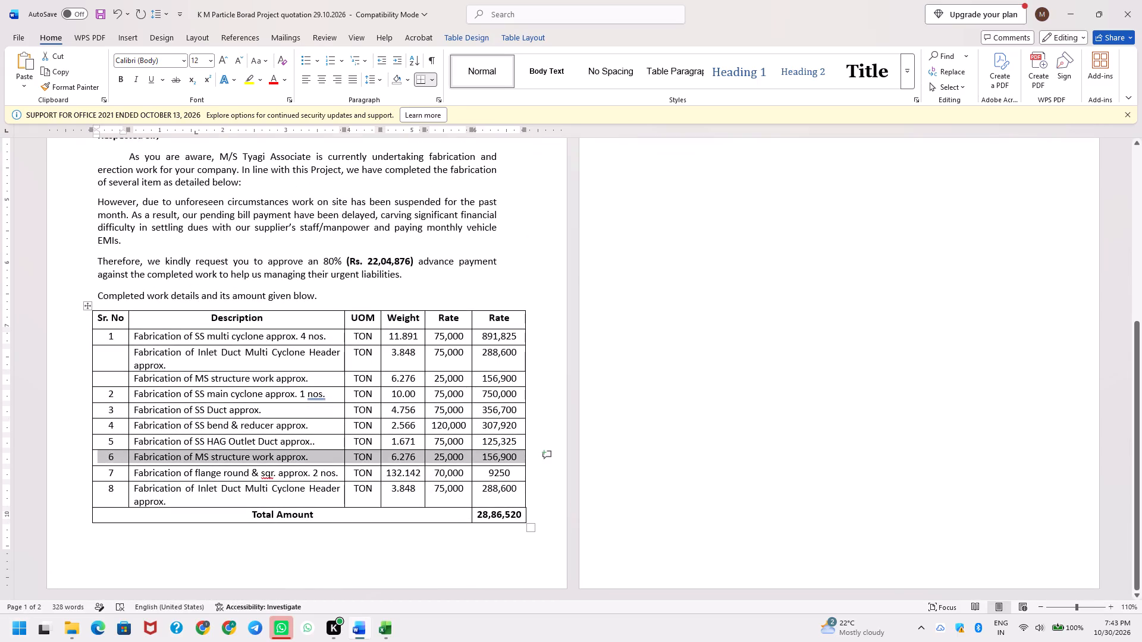
key("shift+BackSpace")
key("Return")
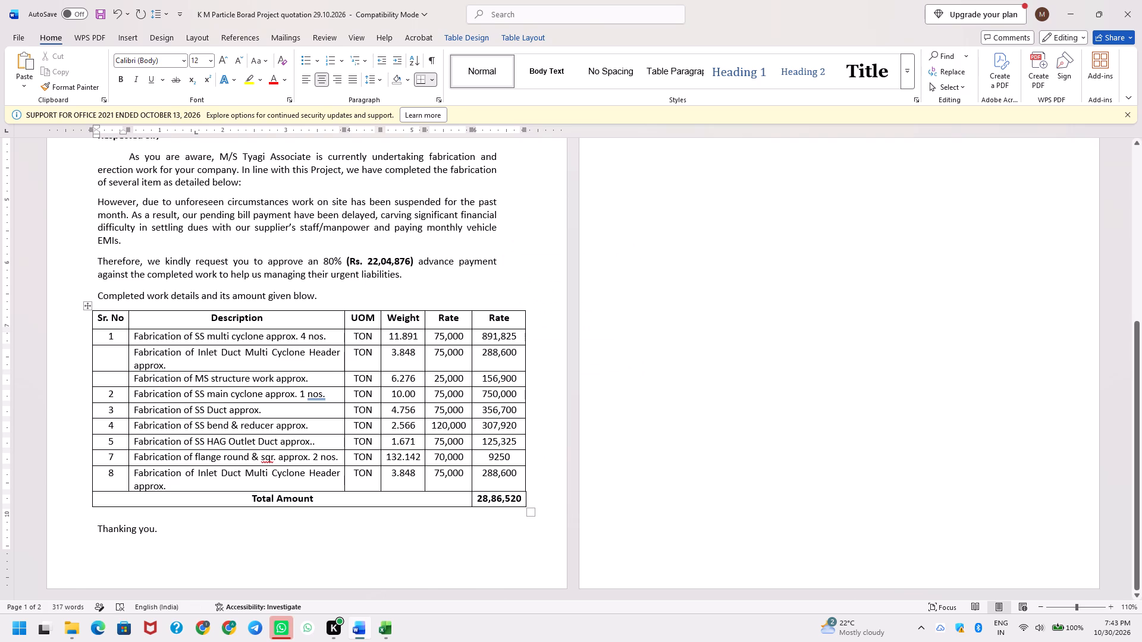
Delete the entire row 8, the duplicate Inlet Duct Multi Cyclone Header entry, from above the Total Amount row.
key("Up")
key("Up")
key("Up")
key("Up")
key("Up")
key("Down")
key("Down")
key("Right")
key("Down")
key("Right")
key("Right")
key("Right")
key("Right")
key("Right")
key("Right")
key("Down")
key("Down")
key("Up")
key("Down")
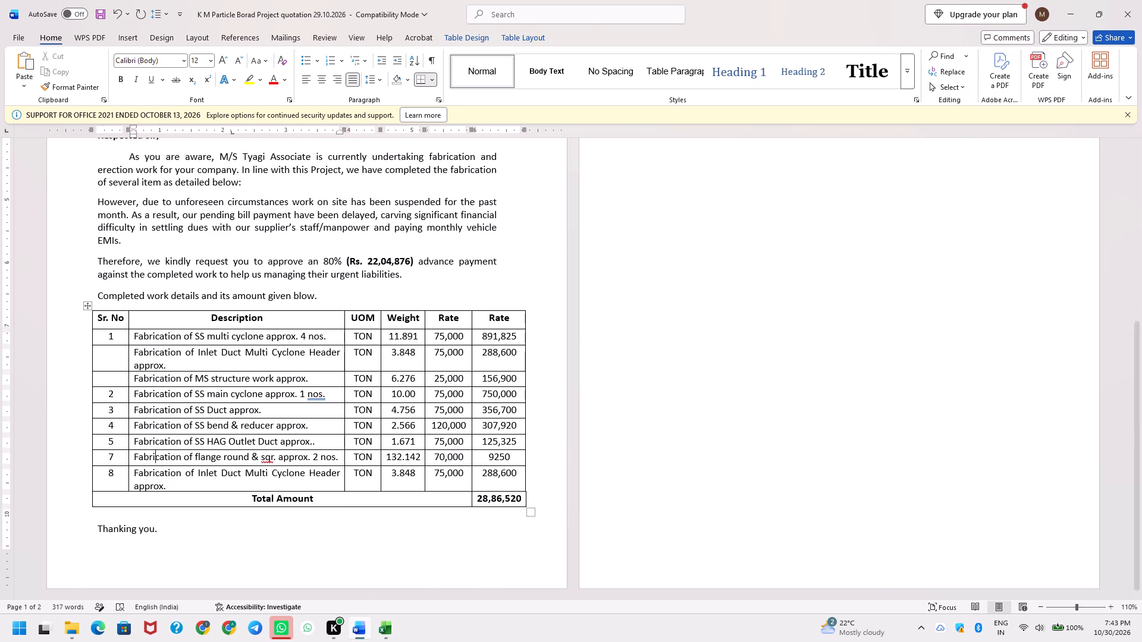
key("Down")
key("ctrl+Left")
key("ctrl+Left")
key("Left")
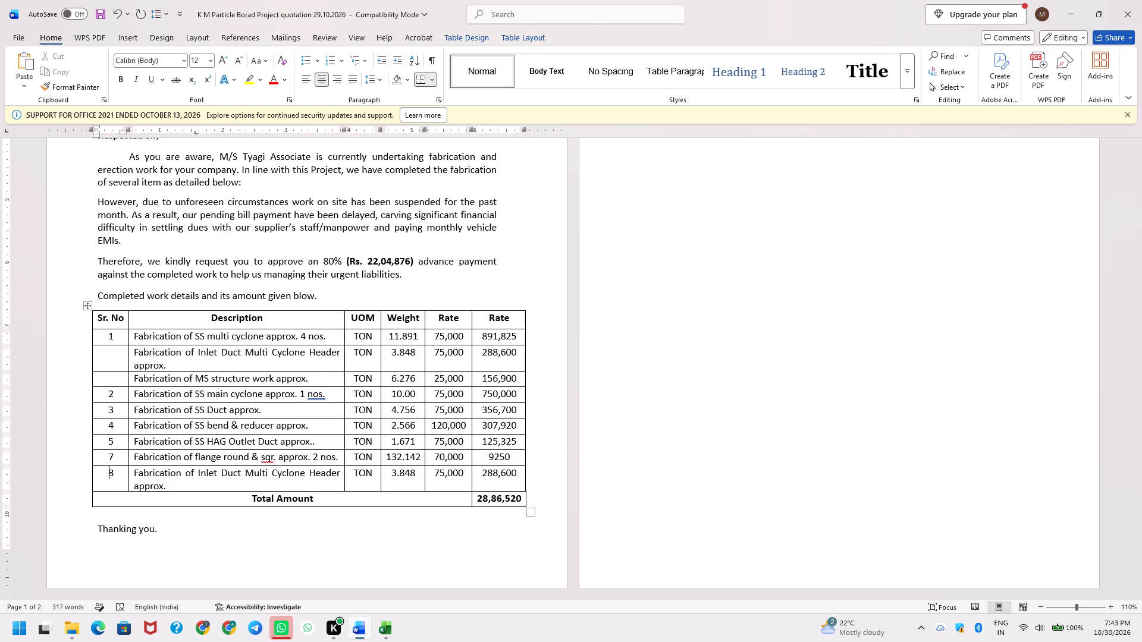
key("shift+Down")
key("shift+Up")
key("ctrl+shift+Right")
key("ctrl+shift+Right")
key("ctrl+shift+Right")
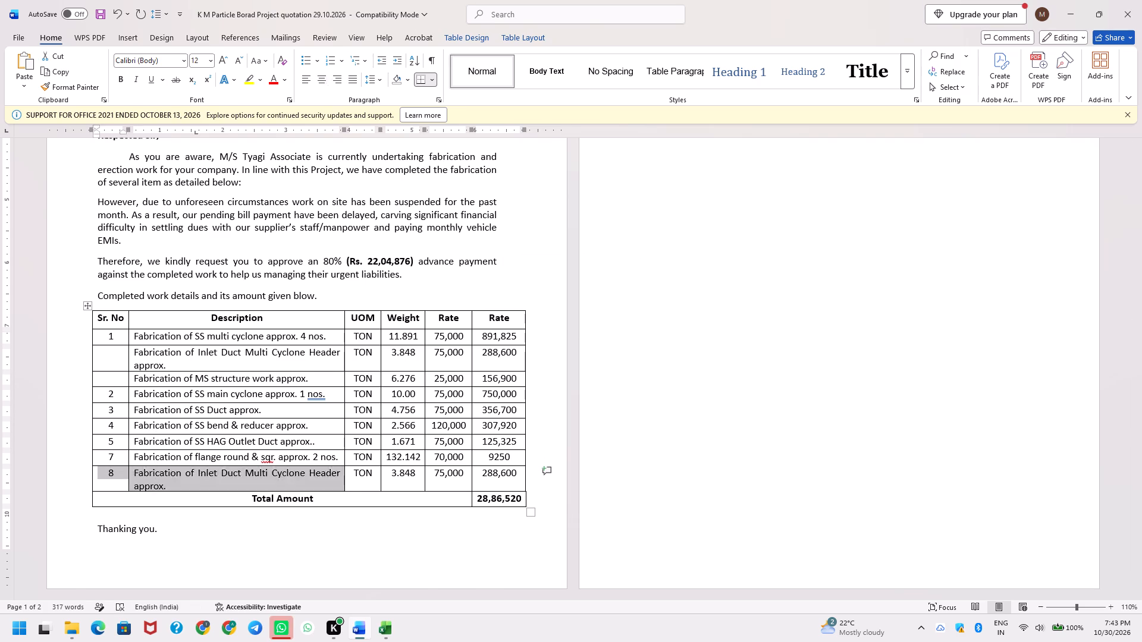
key("ctrl+shift+Right")
key("ctrl+shift+Right")
key("ctrl+shift+Right")
key("ctrl+shift+Right")
key("shift+BackSpace")
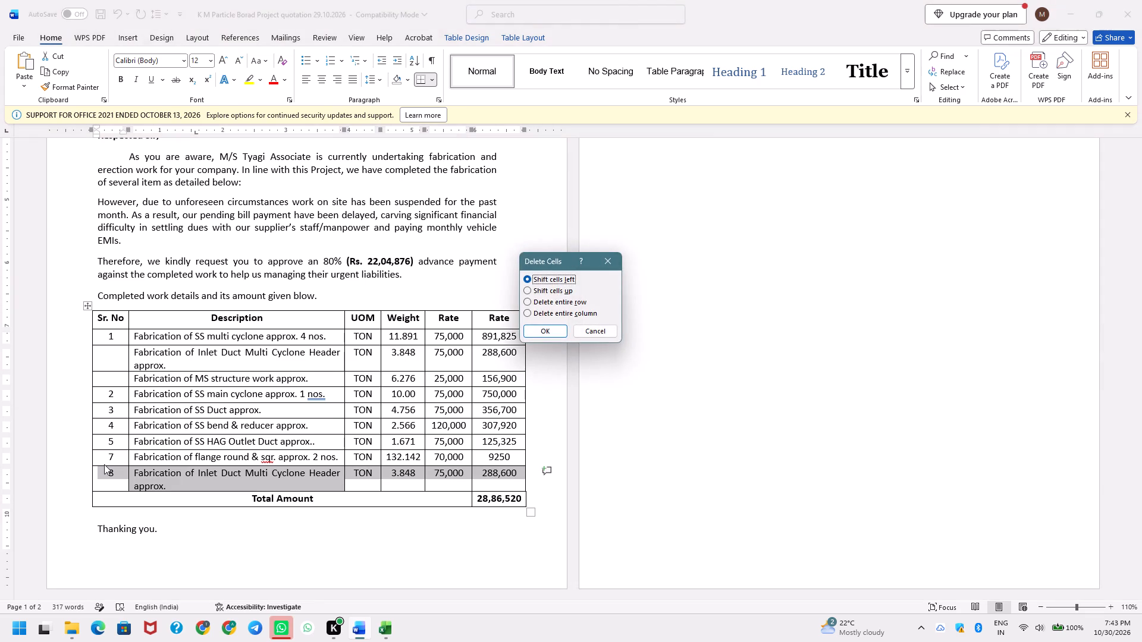
key("Return")
Set the serial numbers of the Inlet Duct Multi Cyclone Header, MS structure work and SS main cyclone rows to 2, 3 and 4.
key("Up")
key("Up")
key("Up")
key("Up")
key("Up")
key("Left")
key("Left")
key("Up")
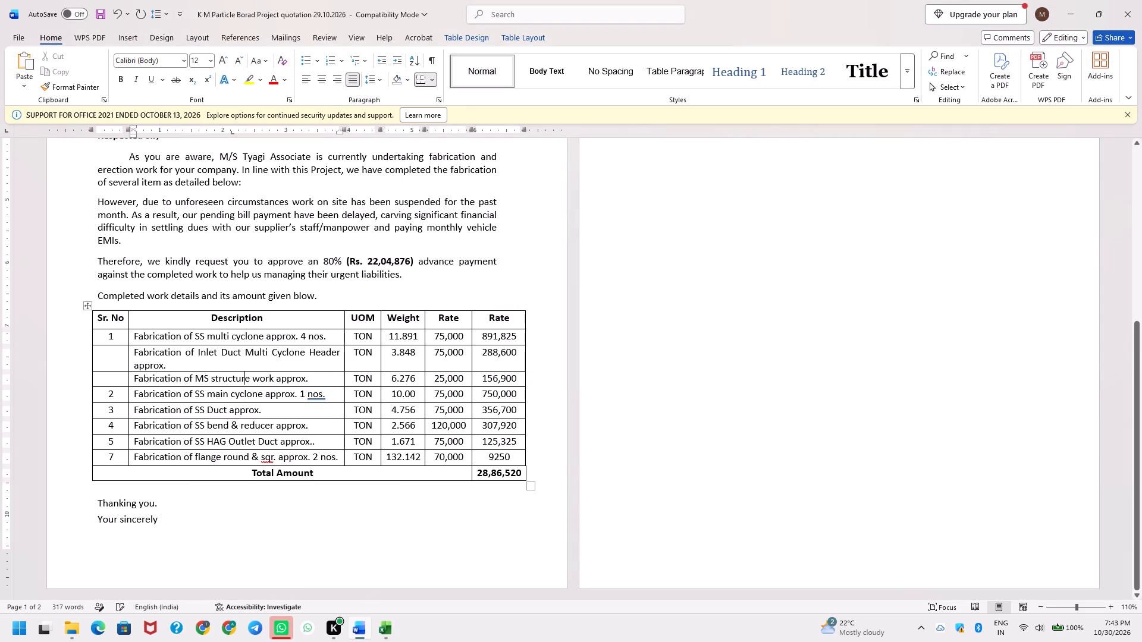
key("Left")
key("Left")
key("Left")
key("shift+Tab")
key("Up")
key("2")
key("Return")
key("BackSpace")
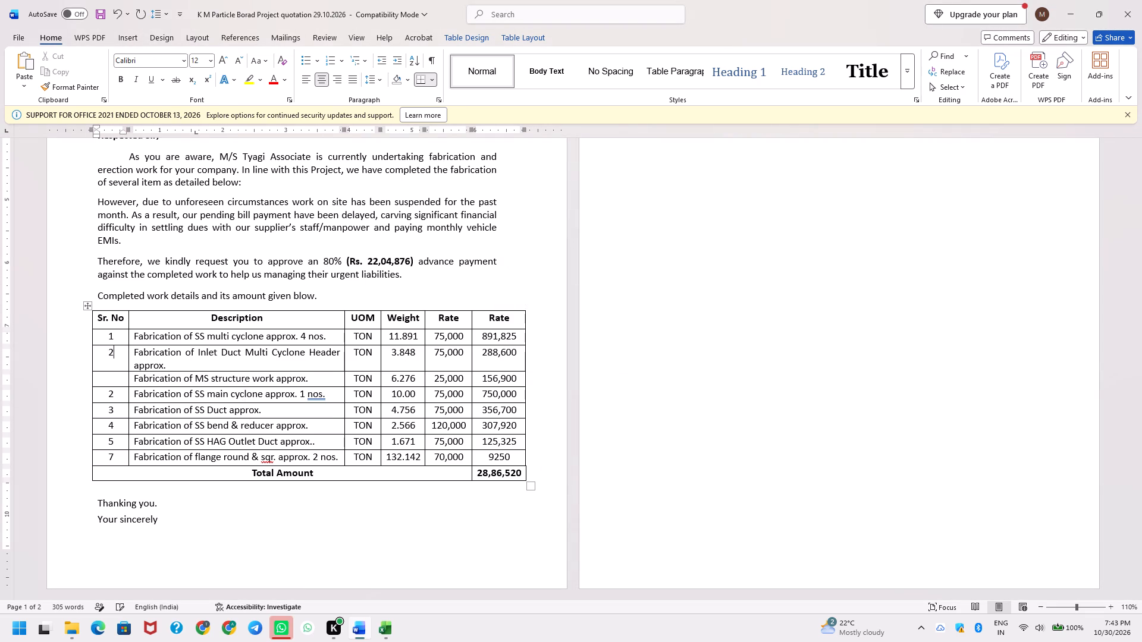
key("Down")
key("3")
key("Down")
key("4")
key("shift+Left")
key("shift+Left")
key("4")
Renumber the SS Duct row as 5 and the SS bend & reducer row as 6.
key("Tab")
key("Tab")
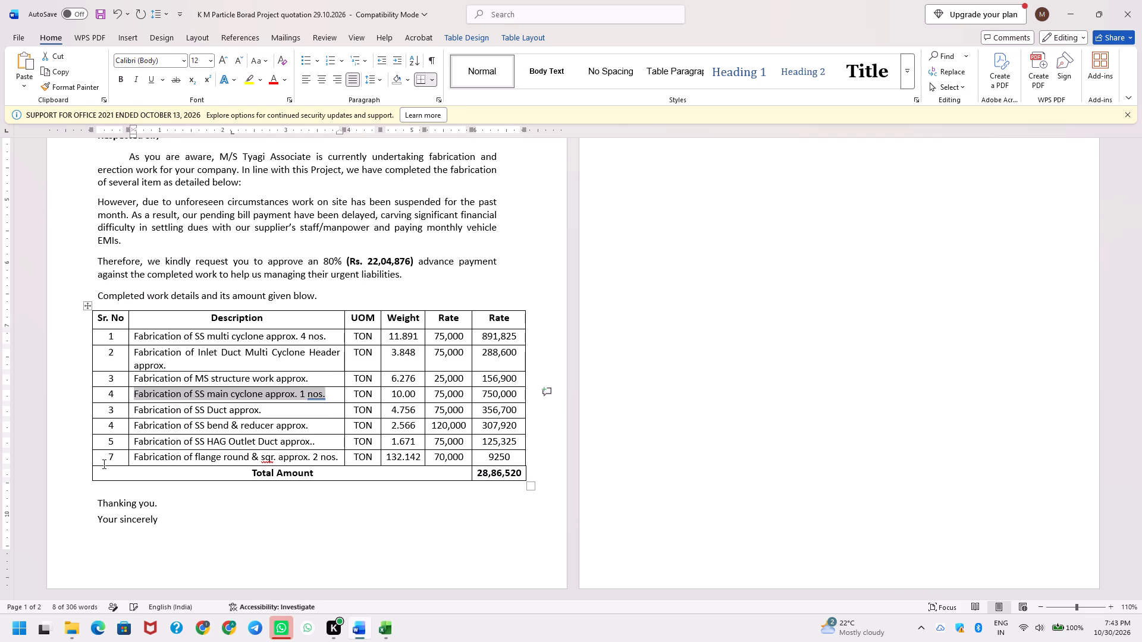
key("Tab")
key("Tab")
key("Tab")
key("Tab")
key("5")
key("Tab")
key("Tab")
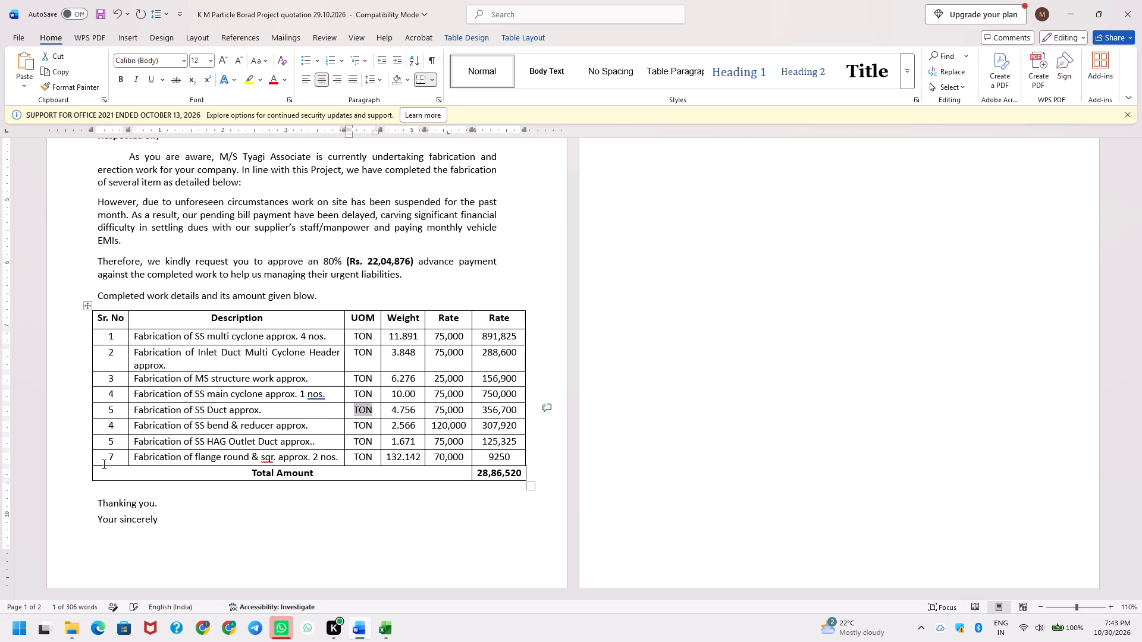
key("Tab")
key("Tab")
key("Tab")
key("Tab")
key("6")
Renumber the SS HAG Outlet Duct row as 7 and the flange round & sqr. row as 8.
key("Tab")
key("Tab")
key("Tab")
key("Tab")
key("Tab")
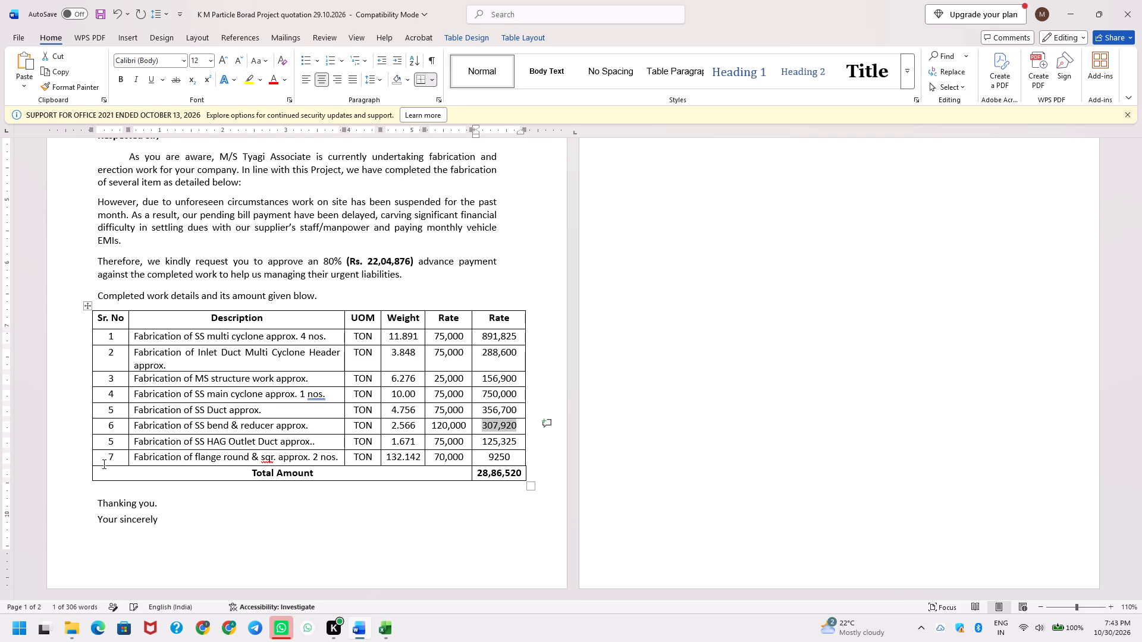
key("Tab")
key("backslash")
key("Tab")
key("Tab")
key("shift+Tab")
key("shift+Tab")
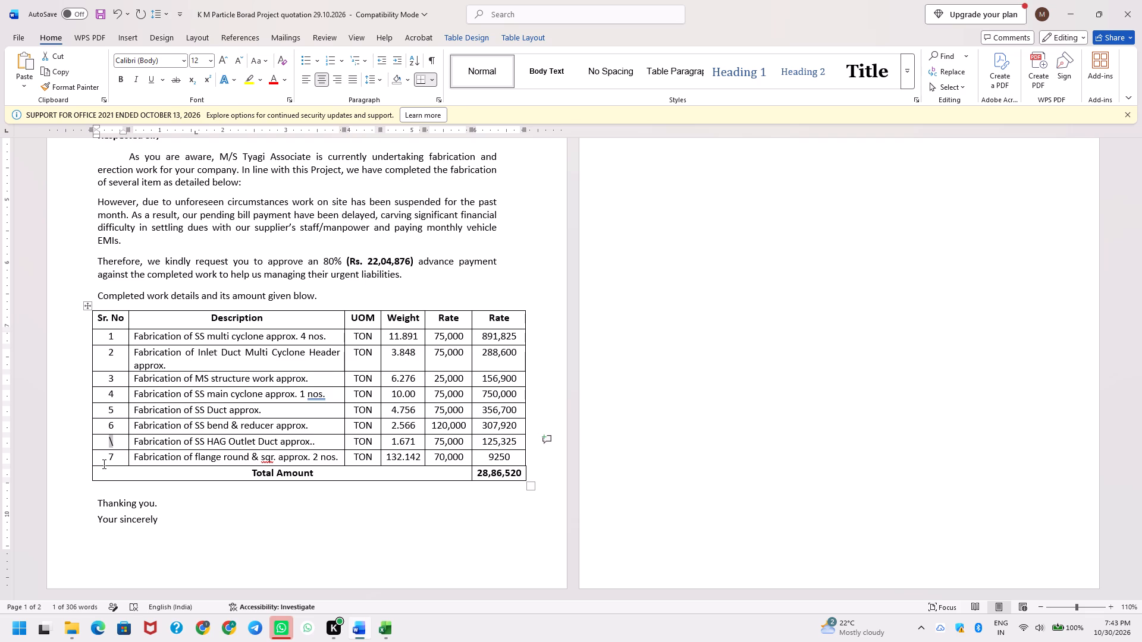
key("7")
key("Tab")
key("Tab")
key("Tab")
key("Tab")
key("Tab")
key("Tab")
key("8")
Save the quotation letter.
key("Right")
key("Right")
key("Right")
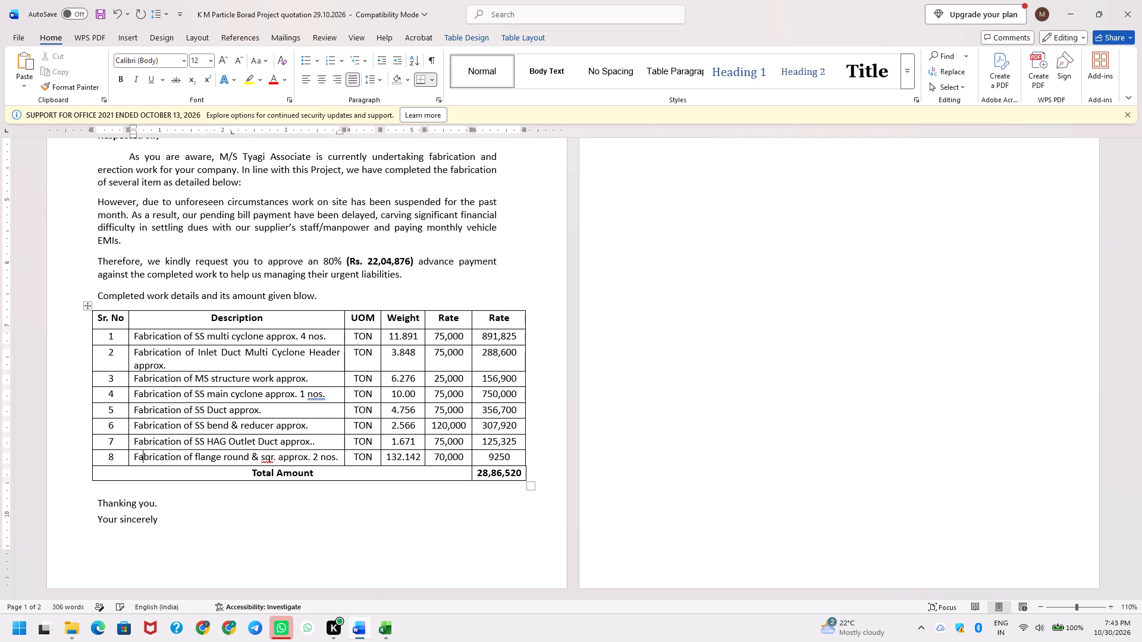
key("Right")
key("ctrl+s")
key("ctrl+s")
key("ctrl+s")
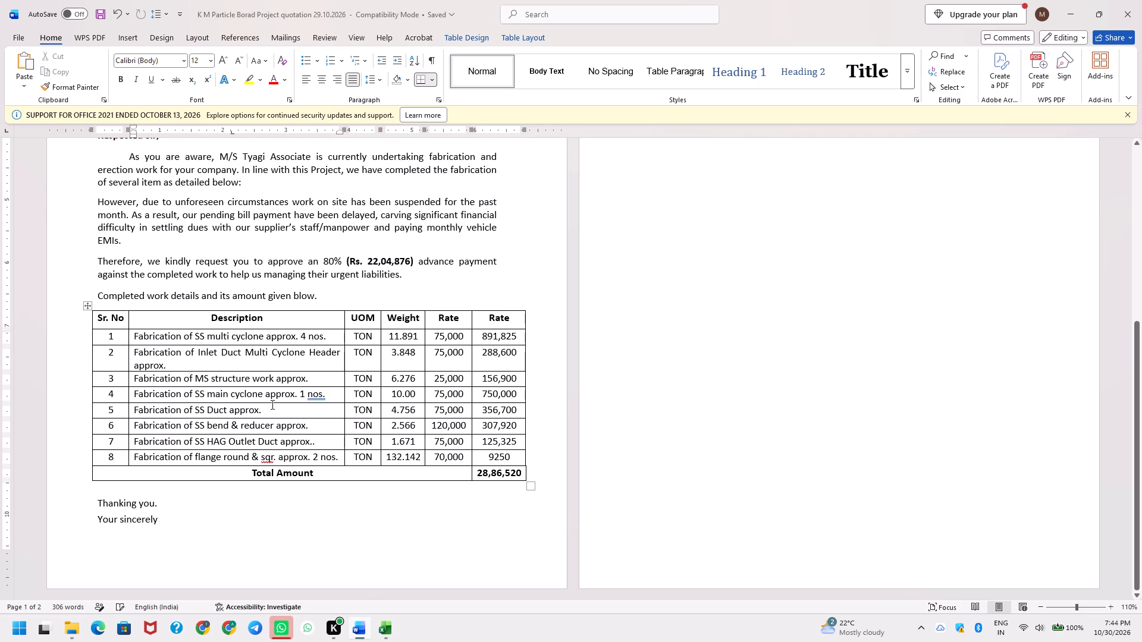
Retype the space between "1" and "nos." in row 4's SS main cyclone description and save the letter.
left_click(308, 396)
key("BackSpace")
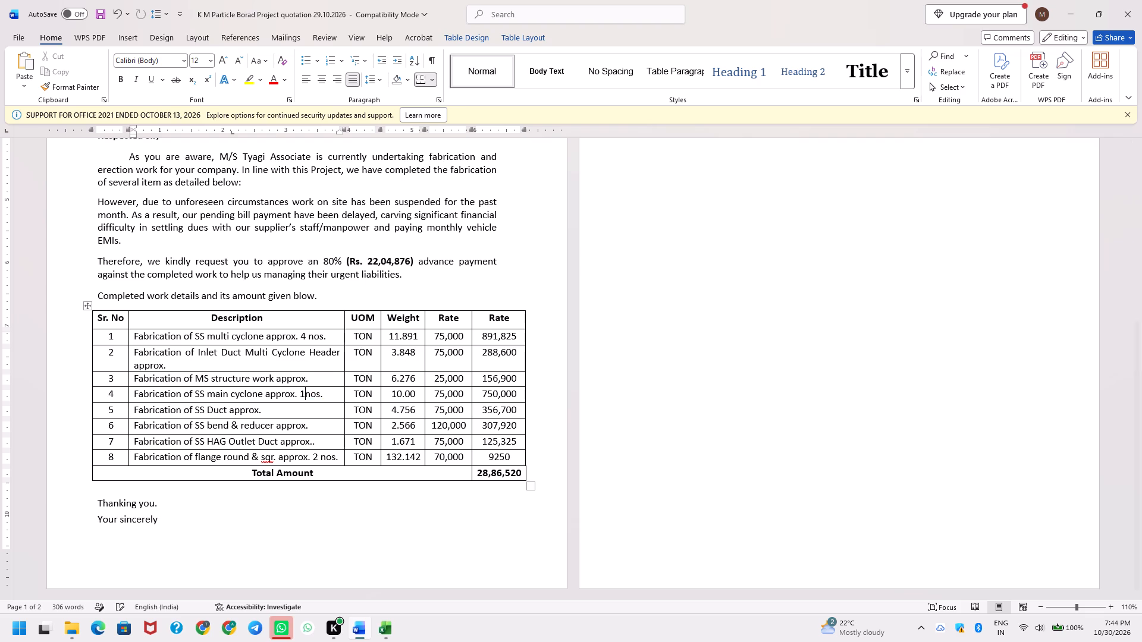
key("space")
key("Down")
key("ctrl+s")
Ignore the grammar flag once on "nos." in row 4's SS main cyclone description and save the letter.
right_click(320, 396)
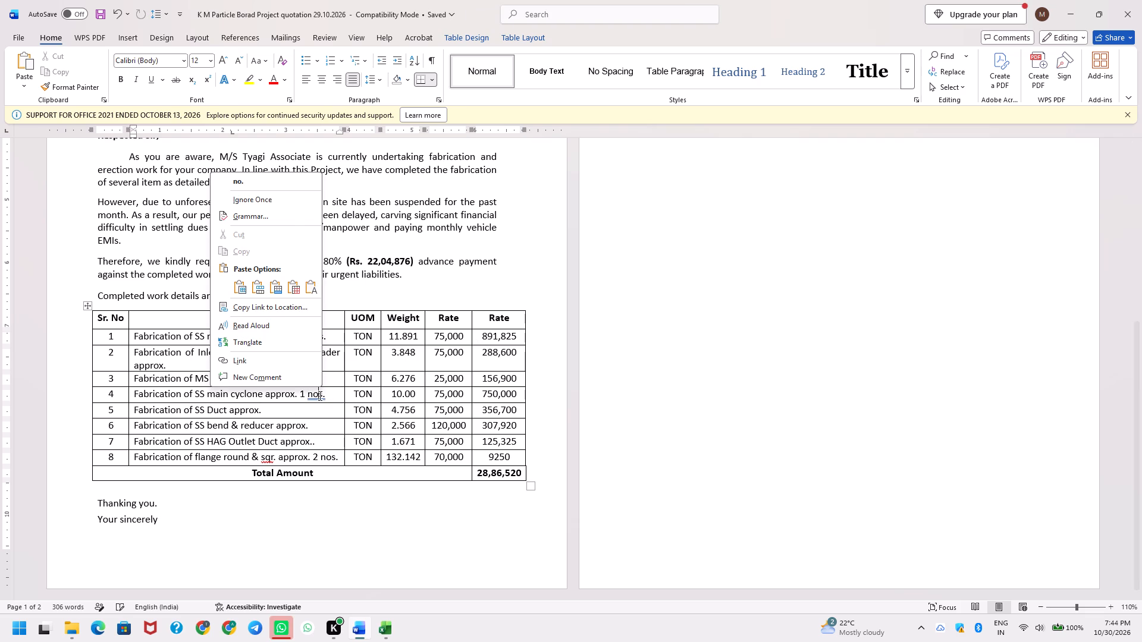
left_click(281, 202)
key("ctrl+s")
key("ctrl+s")
left_click(355, 432)
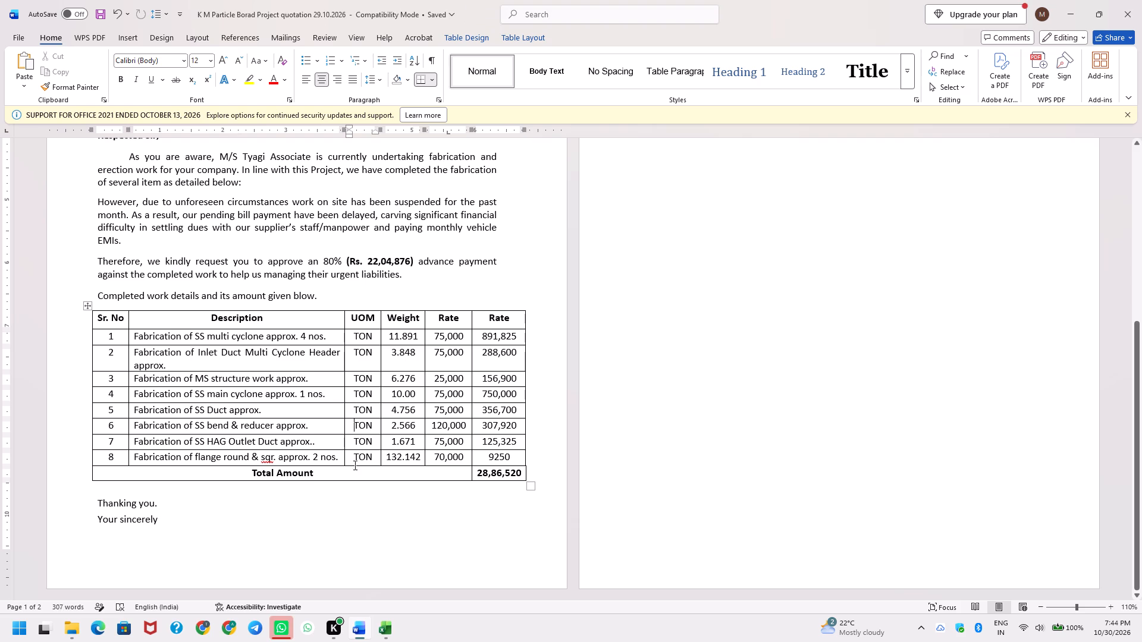
key("ctrl+s")
In the Excel structure fab detail sheet, enter the letter's row 1 and 2 amounts, 891825 and 288600, in G8 and G9.
key("alt+Tab")
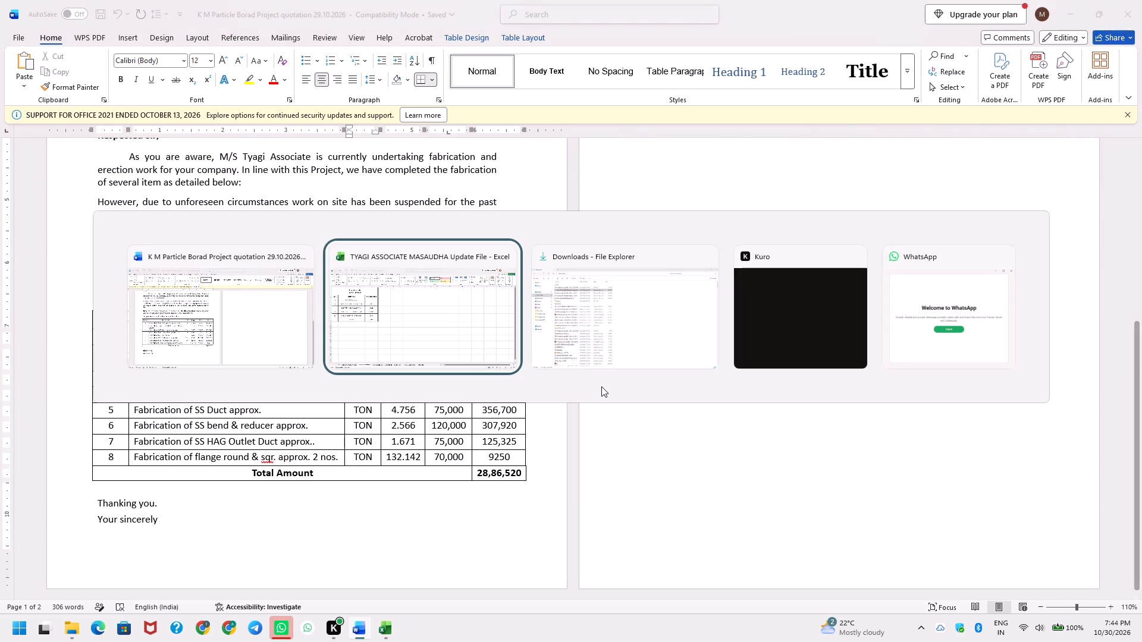
key("Right")
key("Right")
key("Right")
key("alt+Tab")
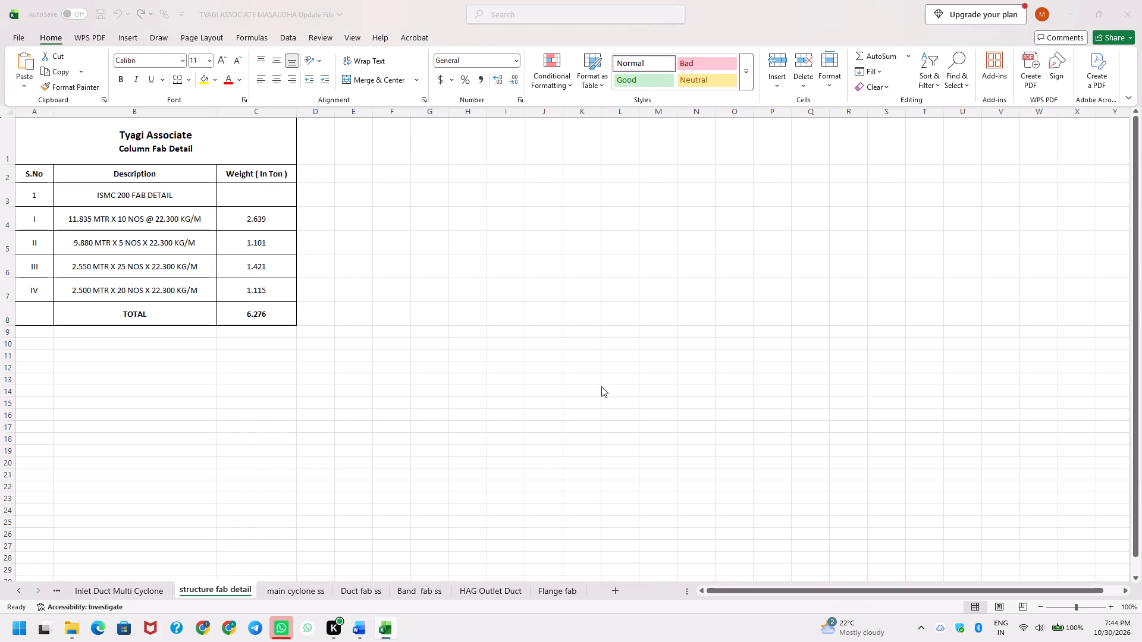
key("alt+Tab")
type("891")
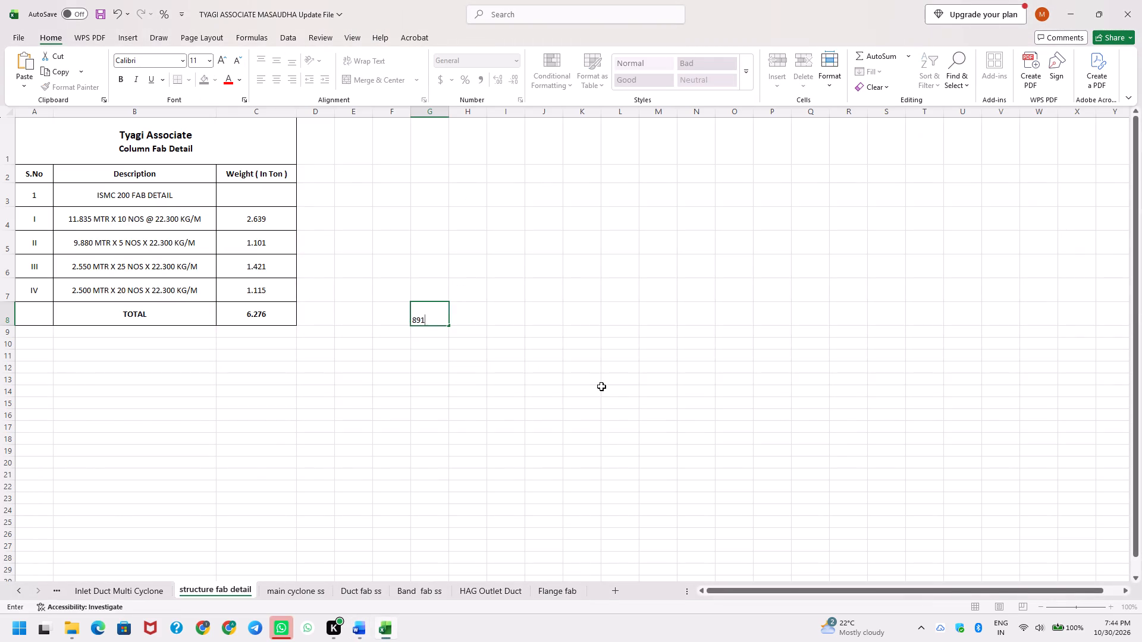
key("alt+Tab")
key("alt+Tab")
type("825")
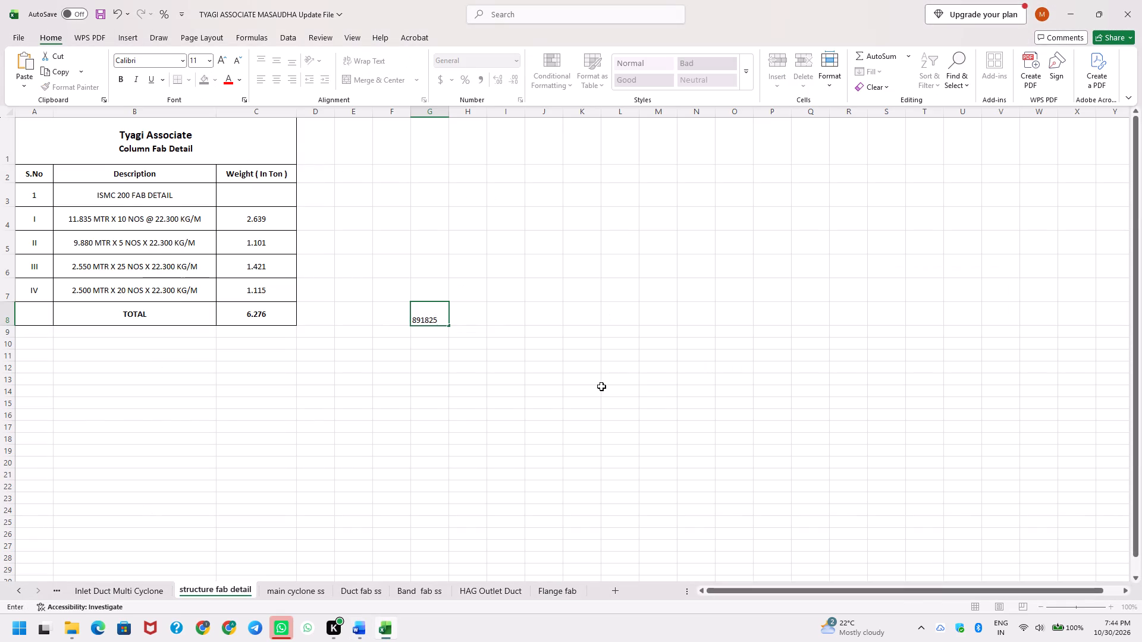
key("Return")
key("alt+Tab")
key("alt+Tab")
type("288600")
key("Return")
Enter the letter's row 3 and 4 amounts, 156900 and 750000, in G10 and G11 of the workbook.
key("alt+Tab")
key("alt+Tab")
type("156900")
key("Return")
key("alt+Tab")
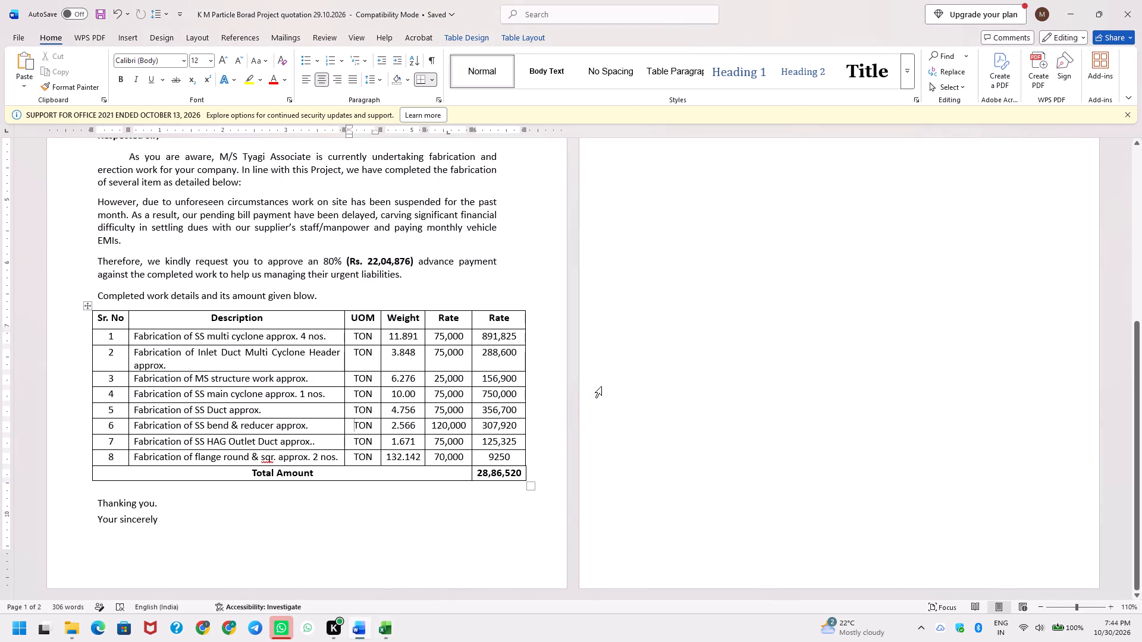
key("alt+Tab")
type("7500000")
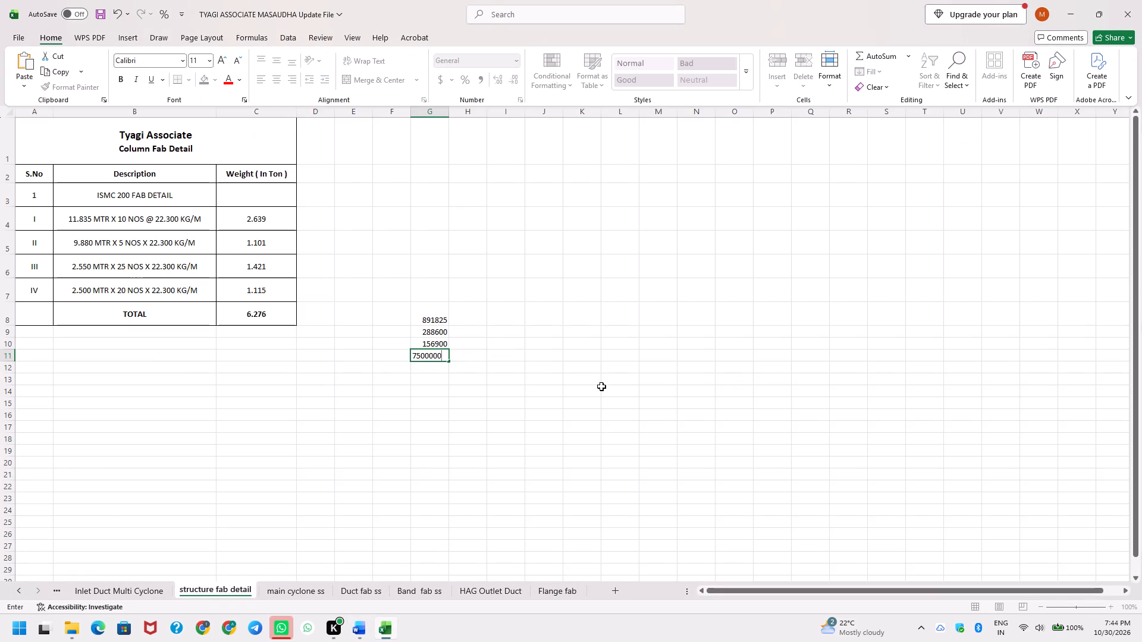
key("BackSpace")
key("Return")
Enter the letter's row 5 and 6 amounts, 356700 and 307920, in G12 and G13 of the workbook.
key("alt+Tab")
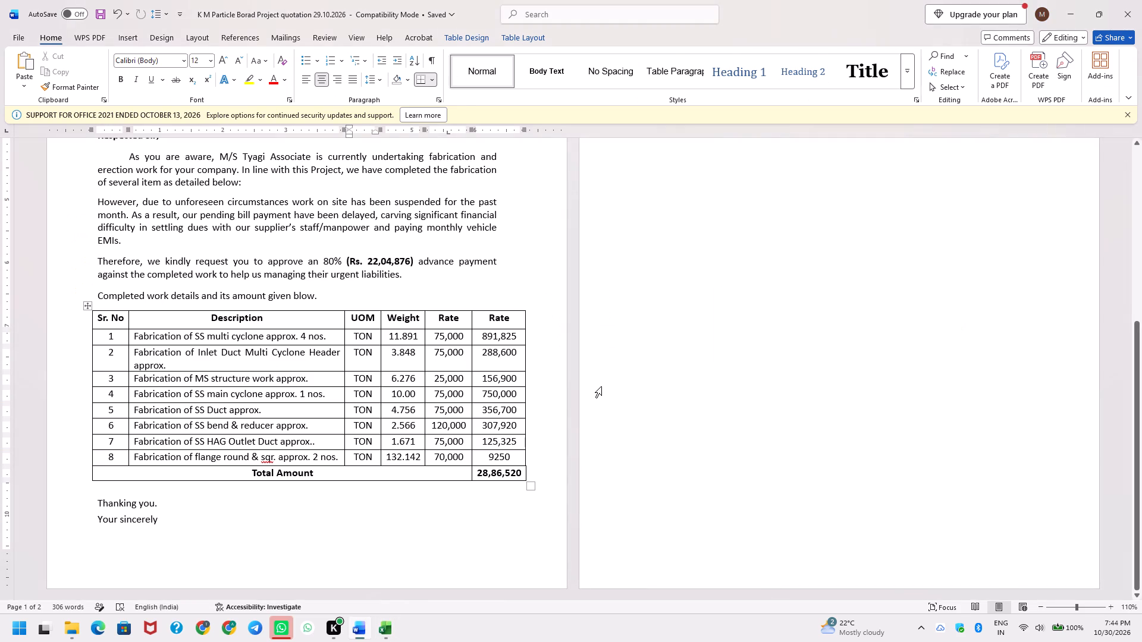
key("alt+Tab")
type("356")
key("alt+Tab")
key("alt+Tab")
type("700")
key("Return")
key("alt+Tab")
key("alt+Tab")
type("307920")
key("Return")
Enter the letter's row 7 and 8 amounts, 125325 and 9250, in G14 and G15 of the workbook.
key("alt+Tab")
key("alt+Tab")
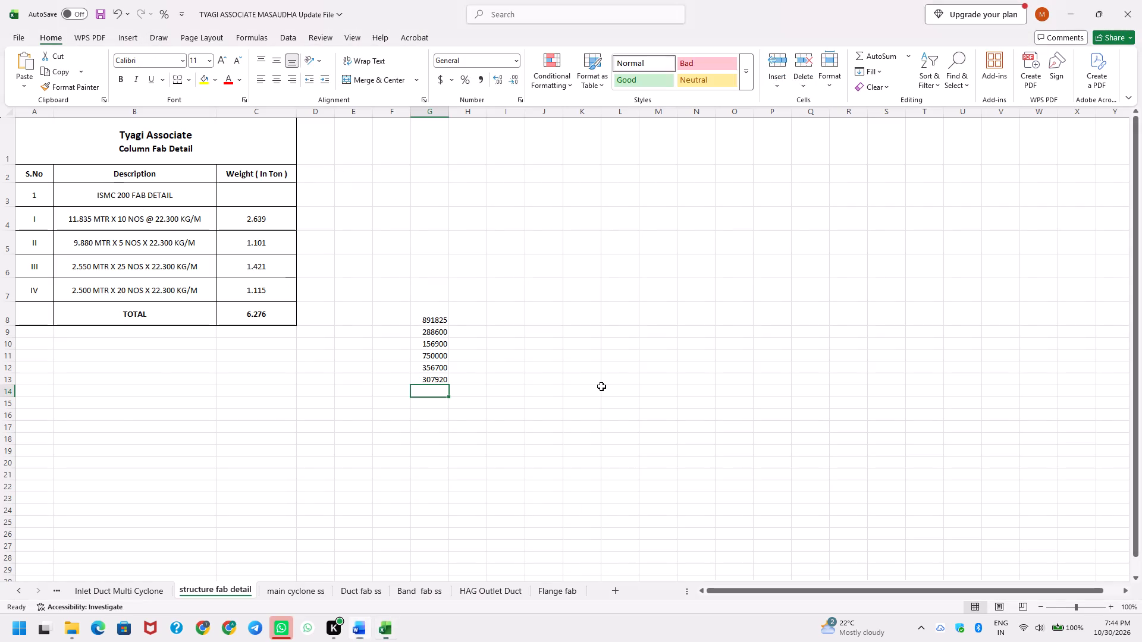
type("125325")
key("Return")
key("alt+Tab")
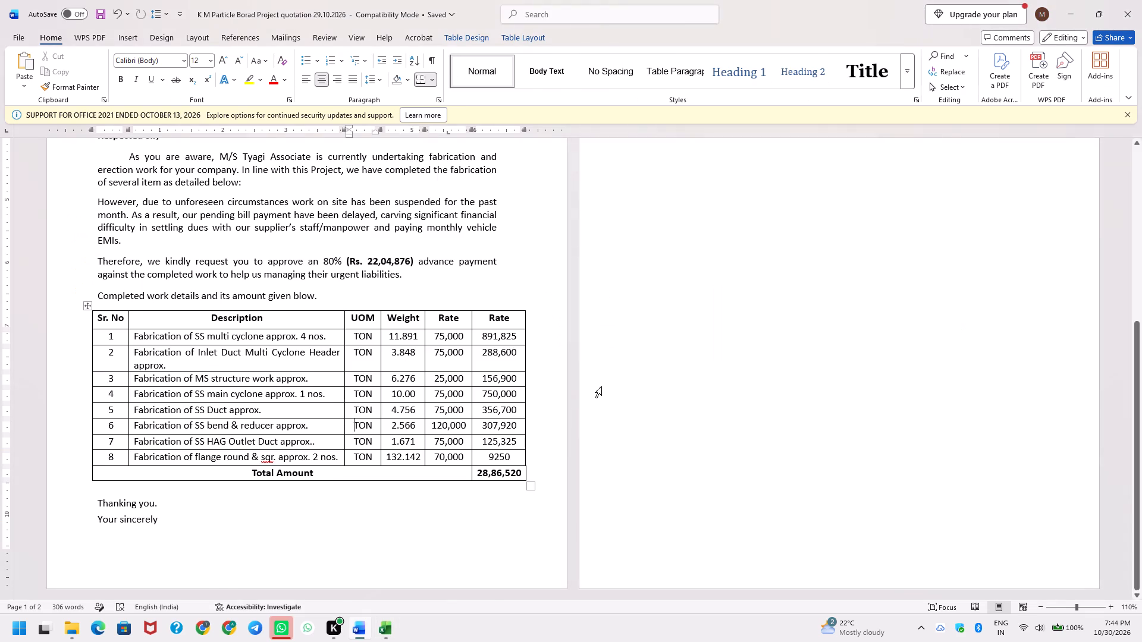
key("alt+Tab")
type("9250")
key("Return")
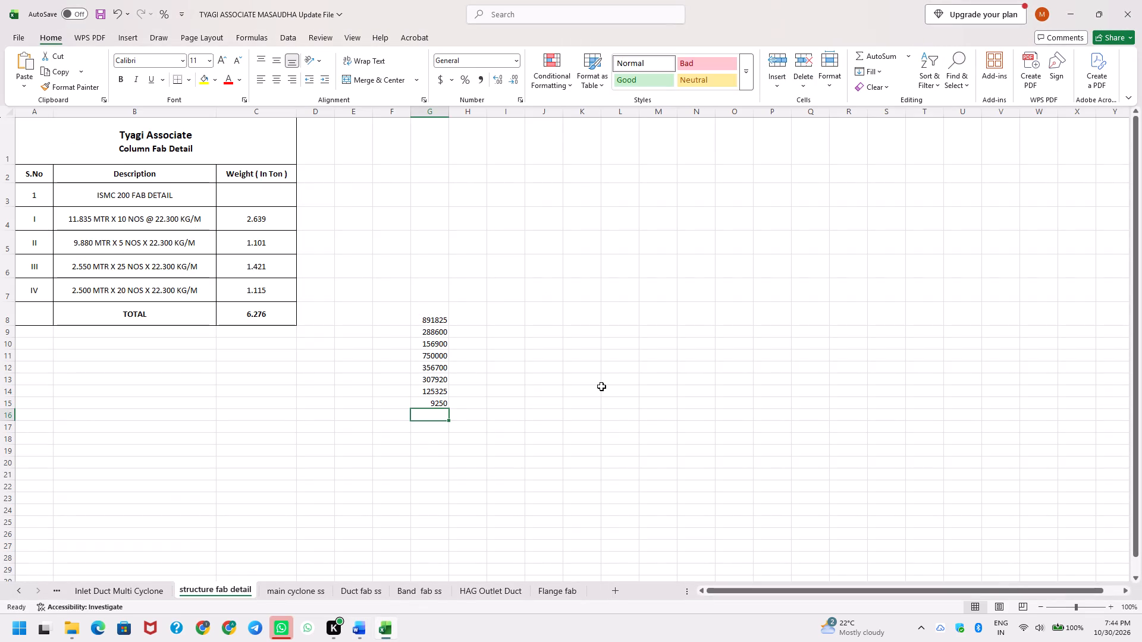
Sum the listed amounts with AutoSum in cell G16.
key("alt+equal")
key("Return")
Calculate 80% of the G16 total in the adjacent cell H16.
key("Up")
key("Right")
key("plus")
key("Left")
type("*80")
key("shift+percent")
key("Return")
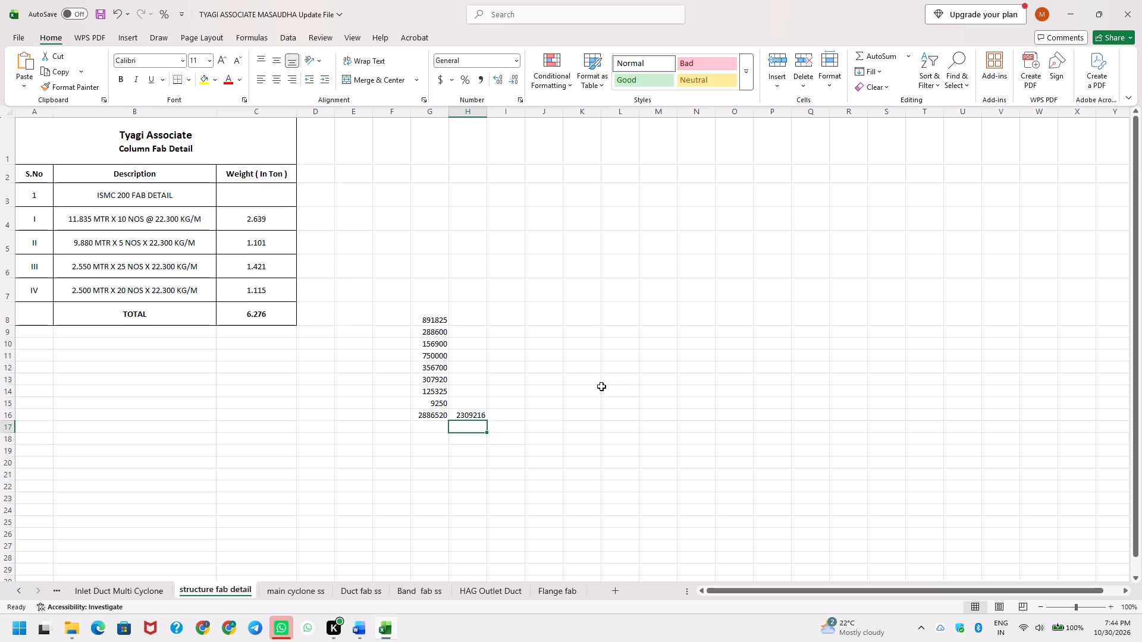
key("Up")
In the Word letter, change the bold 80% advance payment amount to Rs. 23,09,216, following the workbook's calculated figure.
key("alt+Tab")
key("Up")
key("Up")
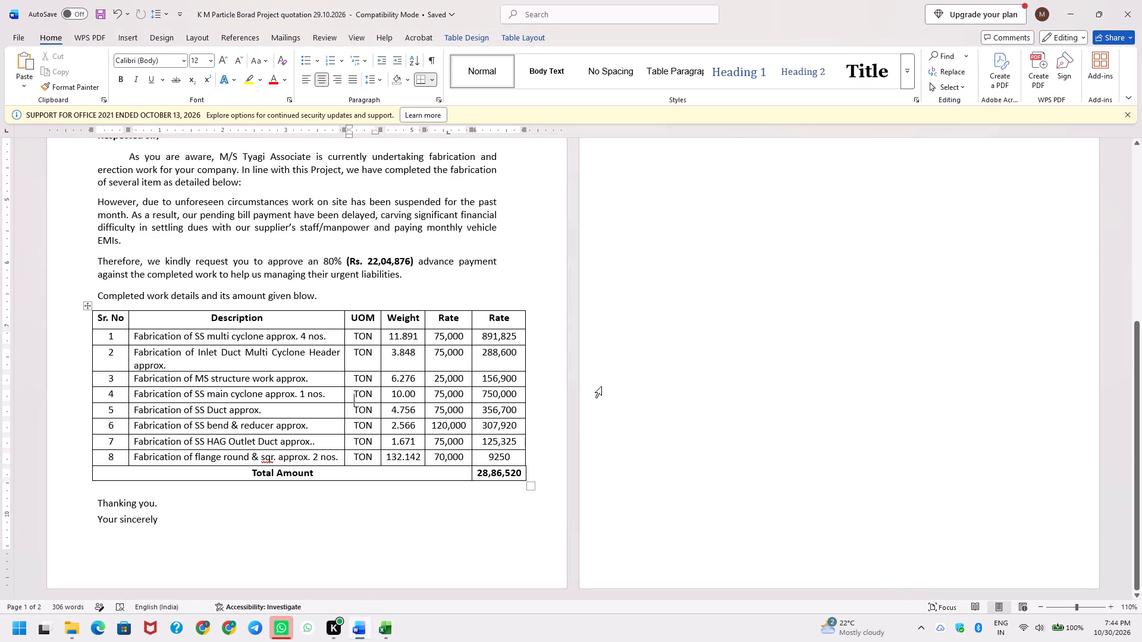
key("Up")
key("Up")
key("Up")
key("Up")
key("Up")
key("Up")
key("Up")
key("Up")
key("Up")
key("Right")
key("Right")
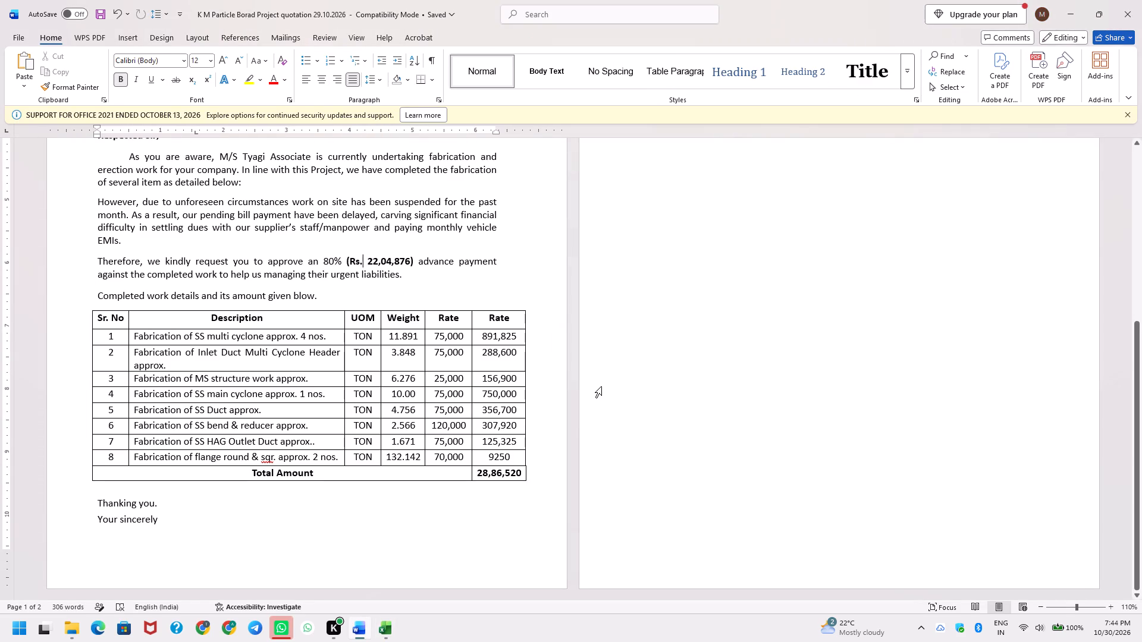
key("Right")
key("Right")
key("Right")
key("shift+Left")
key("3")
key("Right")
key("Right")
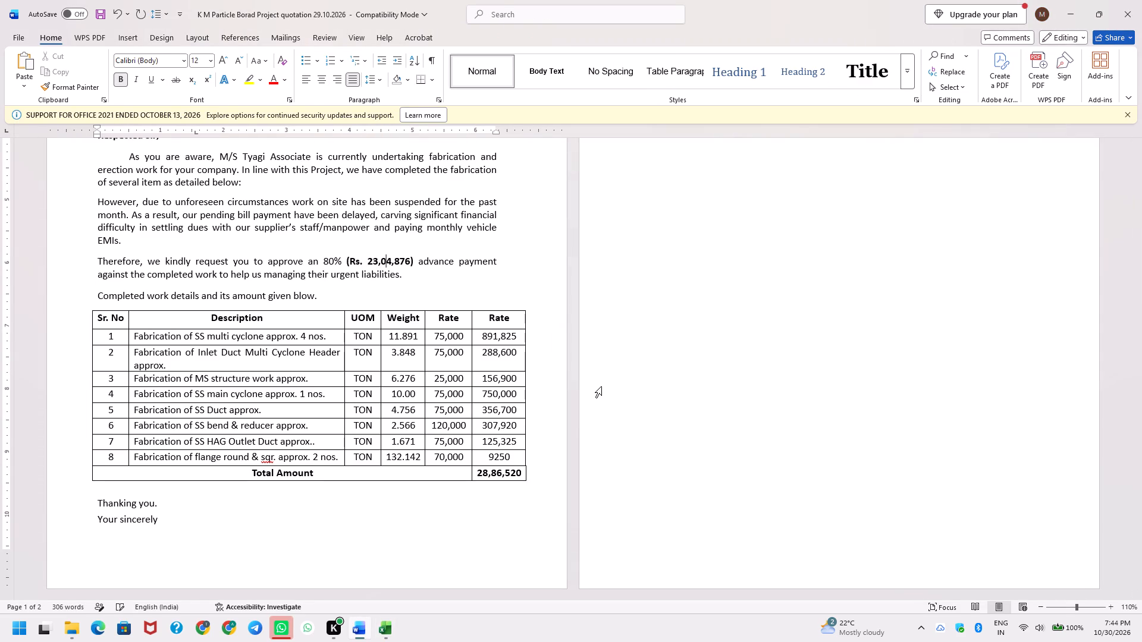
key("shift+Right")
key("9")
key("alt+Tab")
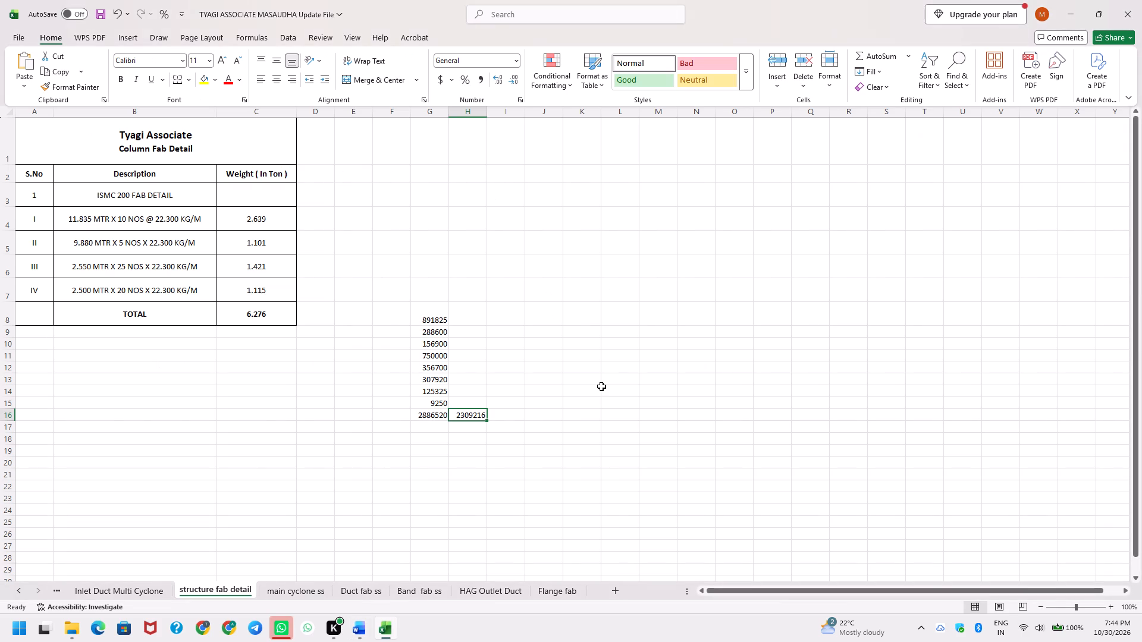
key("alt+Tab")
key("Right")
key("shift+Right")
key("shift+Right")
key("shift+Right")
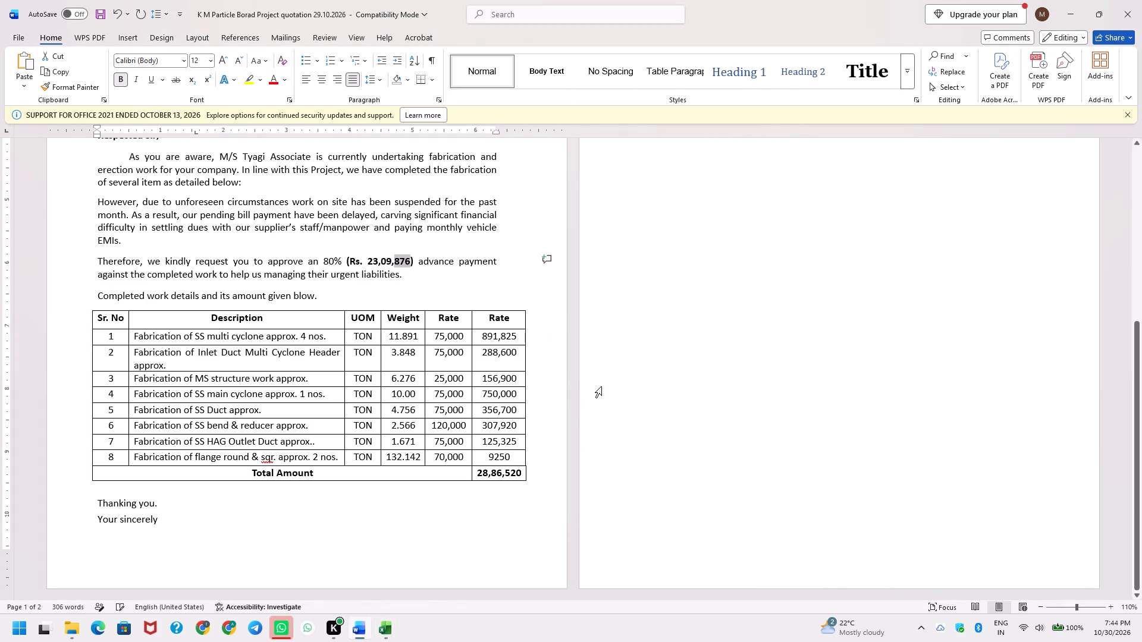
type("216")
Save the quotation letter.
key("ctrl+s")
key("Down")
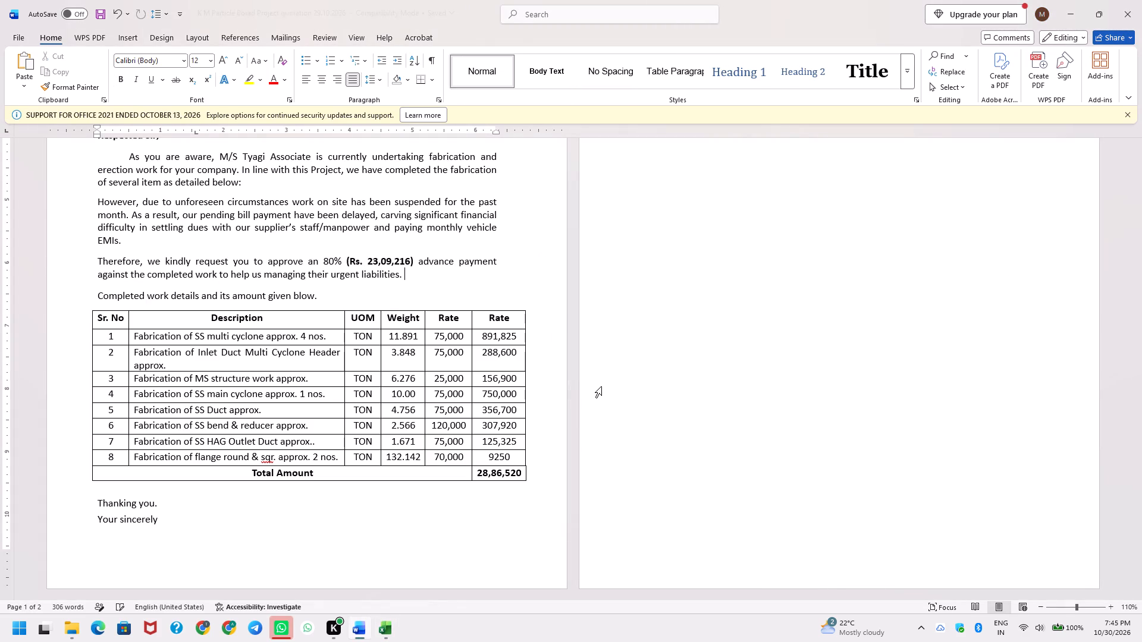
key("Down")
key("Down")
key("Down")
key("Down")
key("Down")
key("Down")
key("ctrl+s")
key("ctrl+s")
key("ctrl+s")
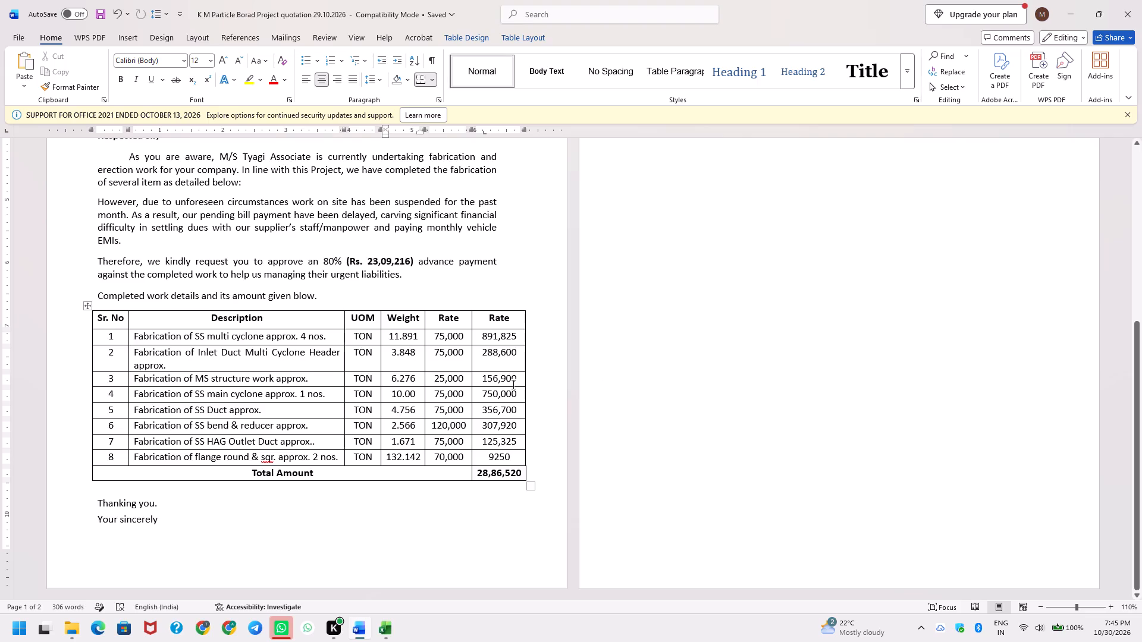
Reduce the font size of the blank line between the table and "Thanking you." to 8.
scroll(513, 385, "up", 1)
scroll(475, 342, "up", 2)
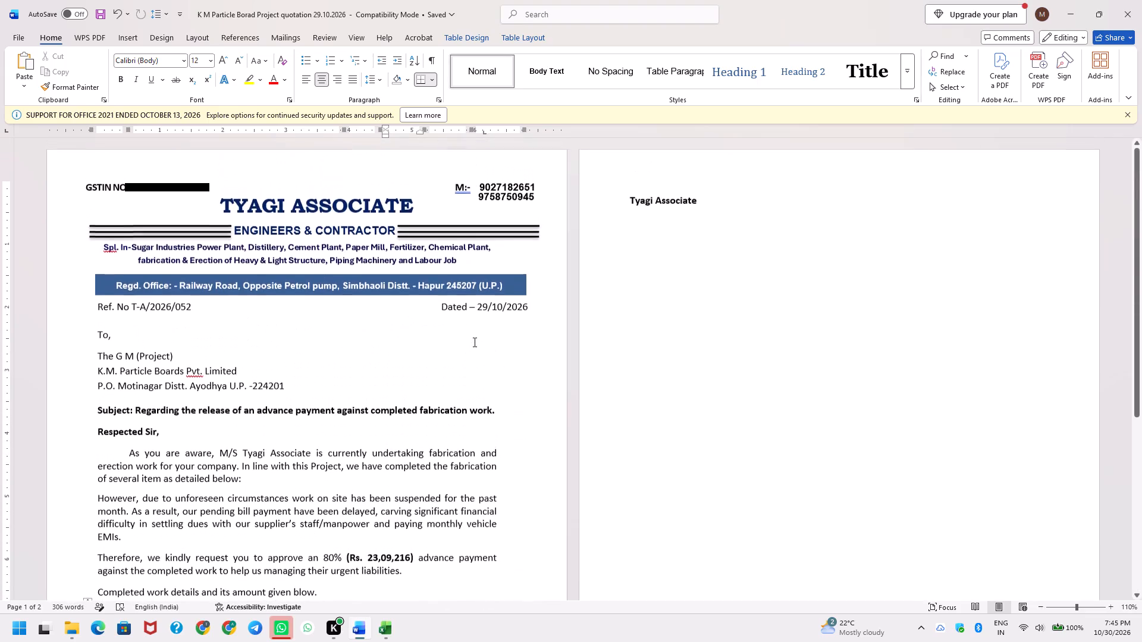
scroll(475, 342, "up", 1)
scroll(475, 342, "down", 4)
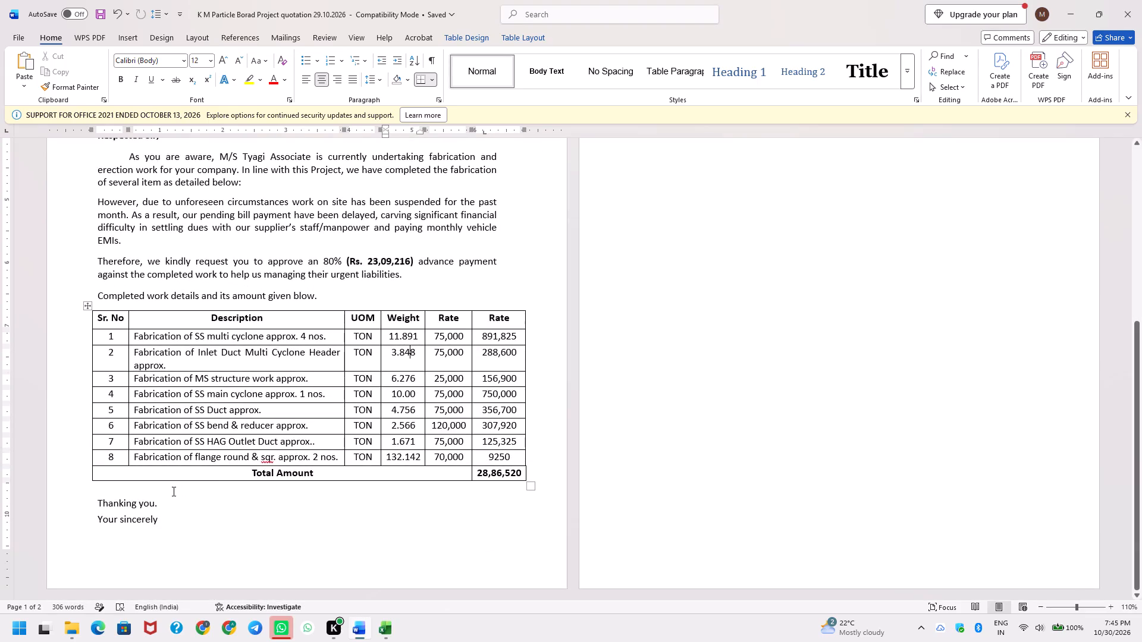
left_click(172, 492)
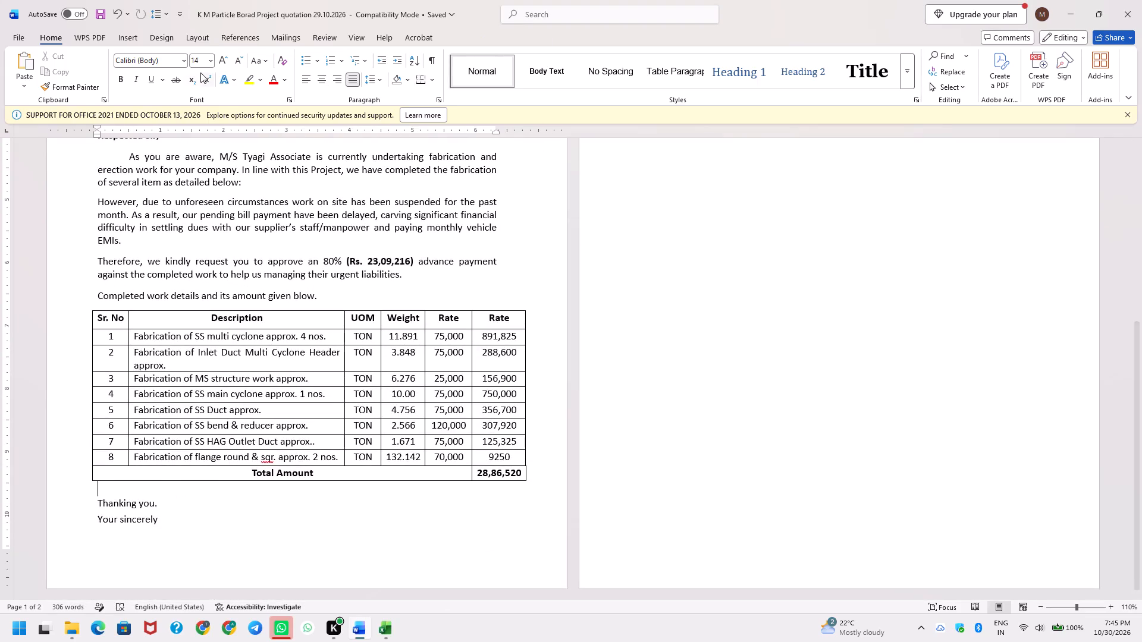
triple_click(240, 59)
left_click(240, 59)
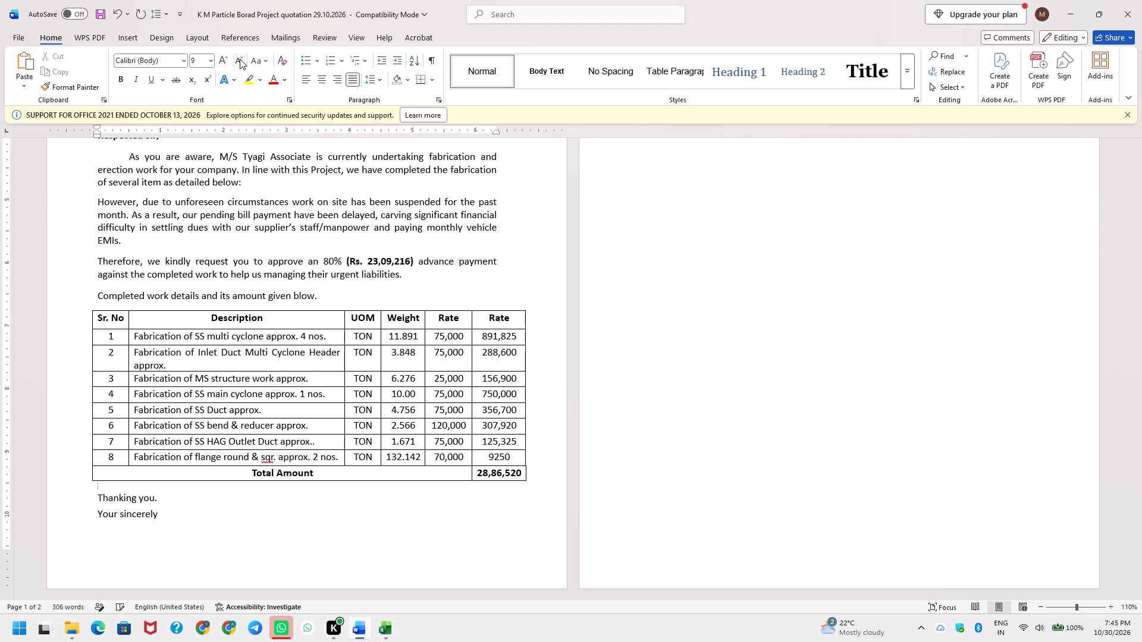
left_click(240, 59)
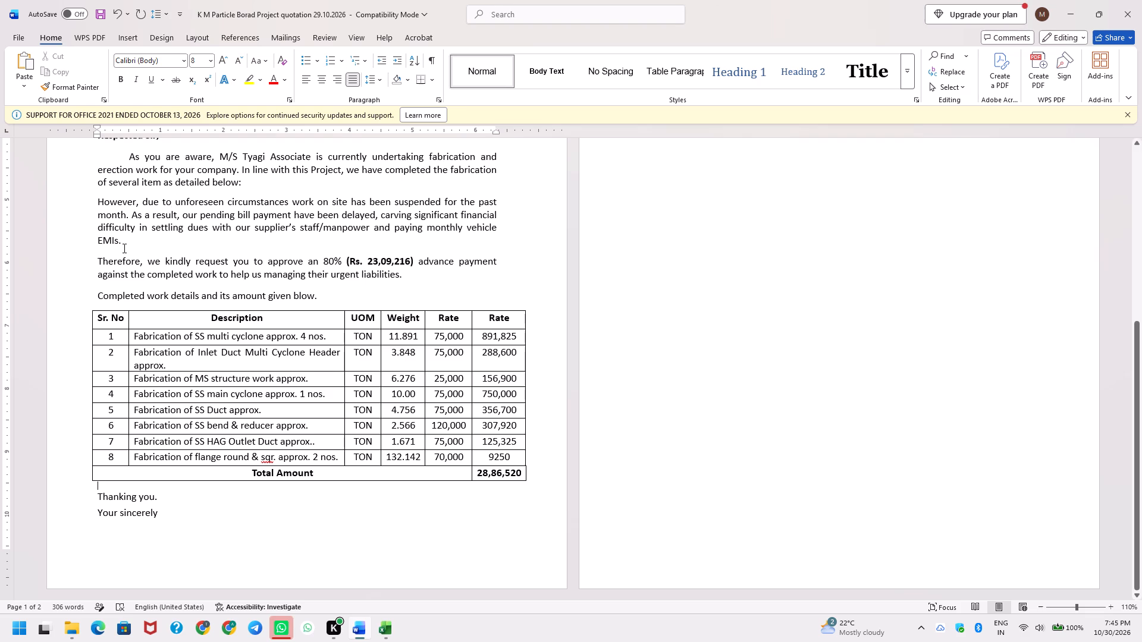
Reduce the font size of the blank lines above the "Therefore" and "However" paragraphs by three steps each.
left_click(123, 249)
triple_click(242, 66)
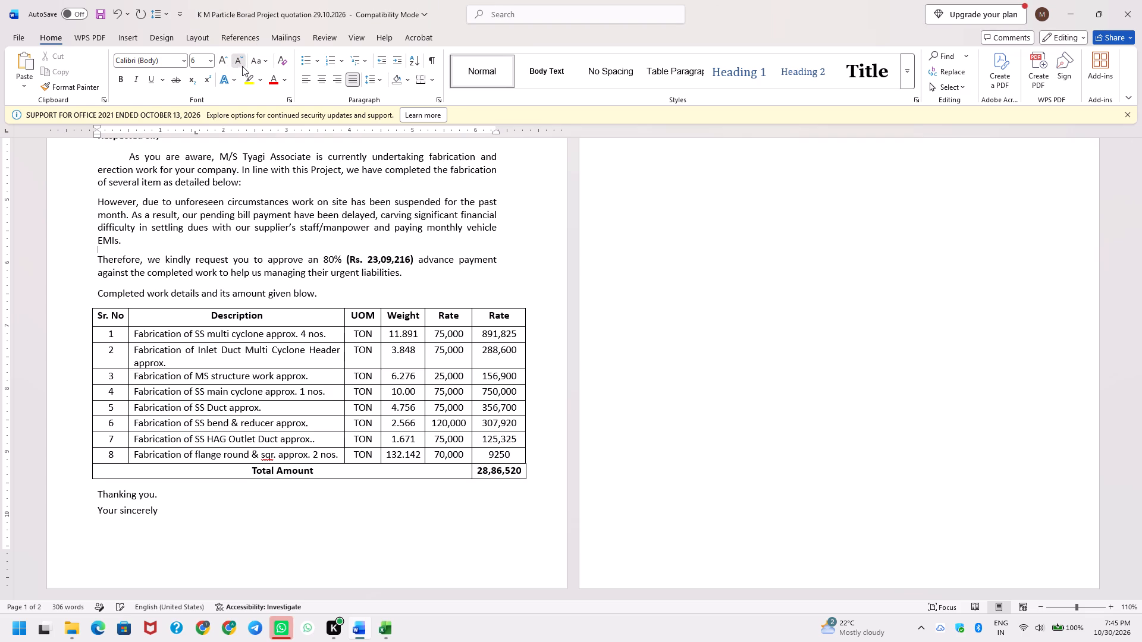
key("Up")
key("Up")
key("Up")
key("Up")
key("Up")
triple_click(242, 66)
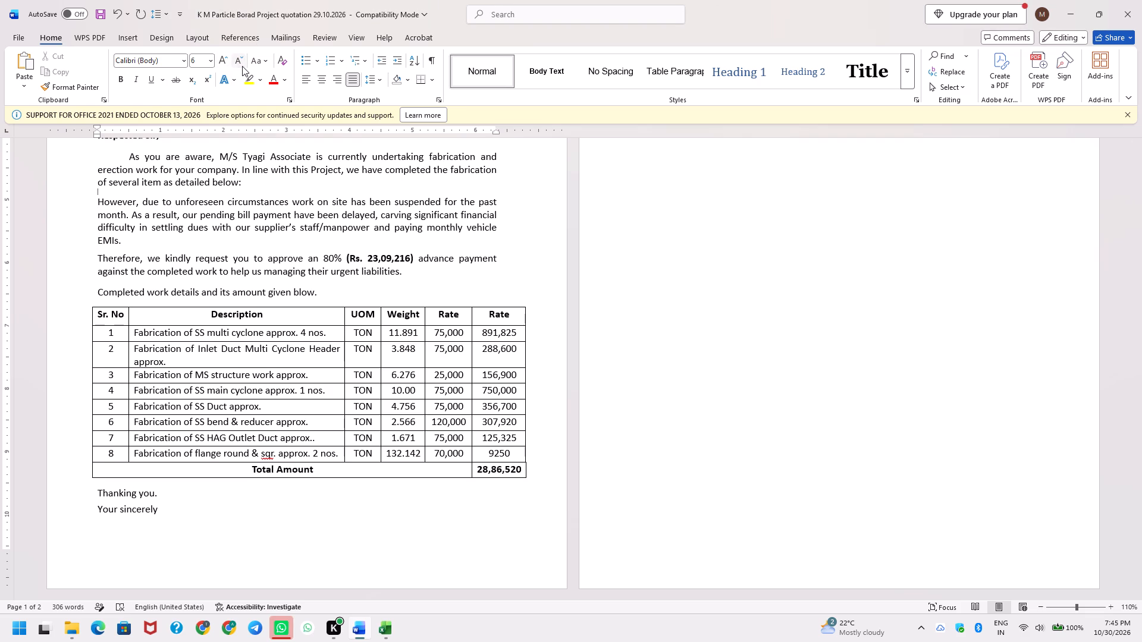
Reduce the font size of the blank line below "Respected Sir," to 4.
key("Up")
key("Up")
key("Up")
key("Up")
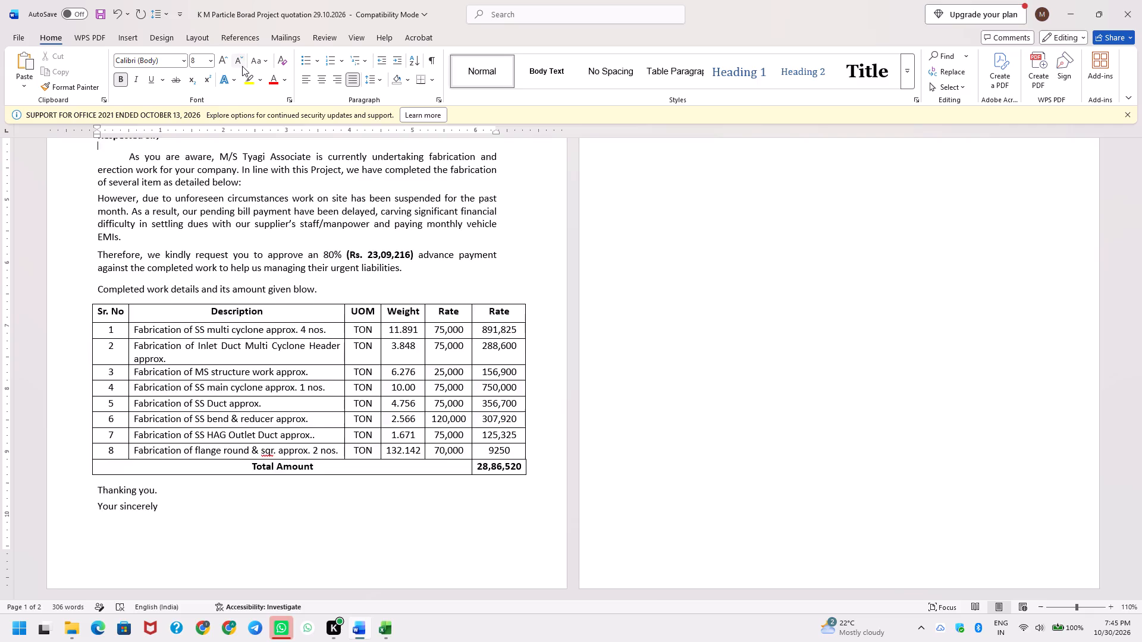
triple_click(242, 66)
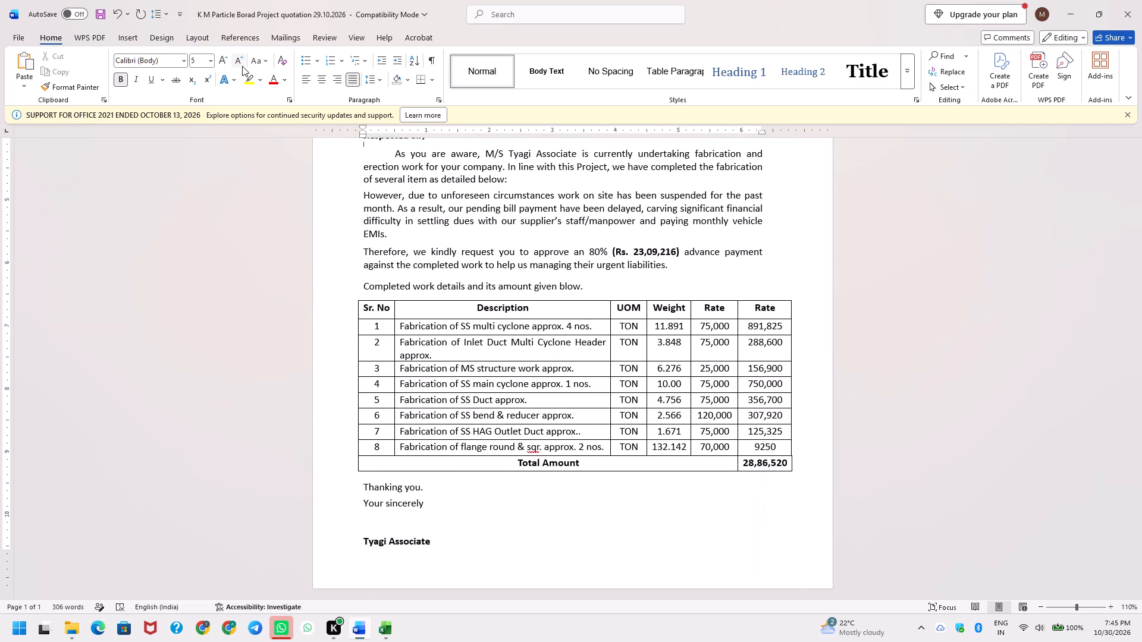
left_click(242, 66)
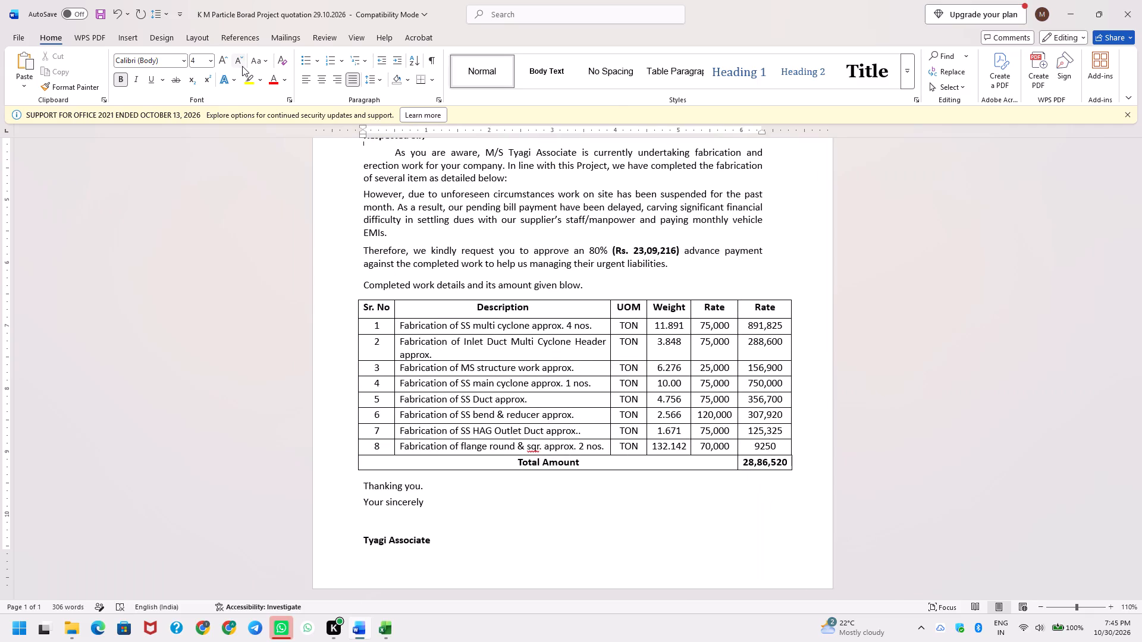
Reduce the font size of the blank line above the Subject line to 5.
scroll(350, 152, "up", 2)
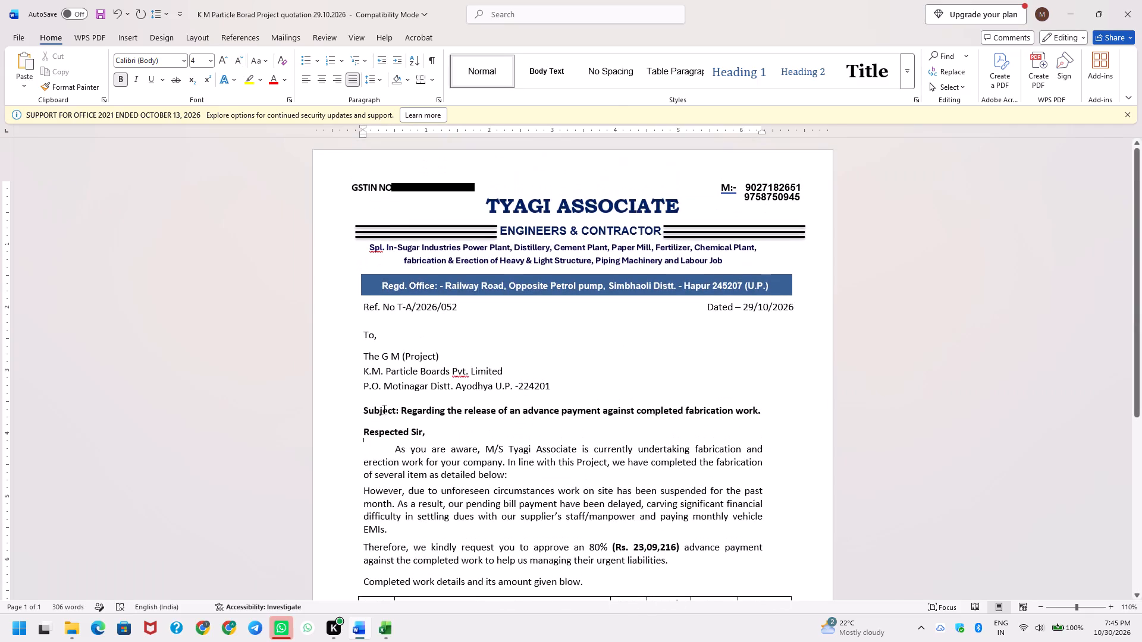
left_click(369, 398)
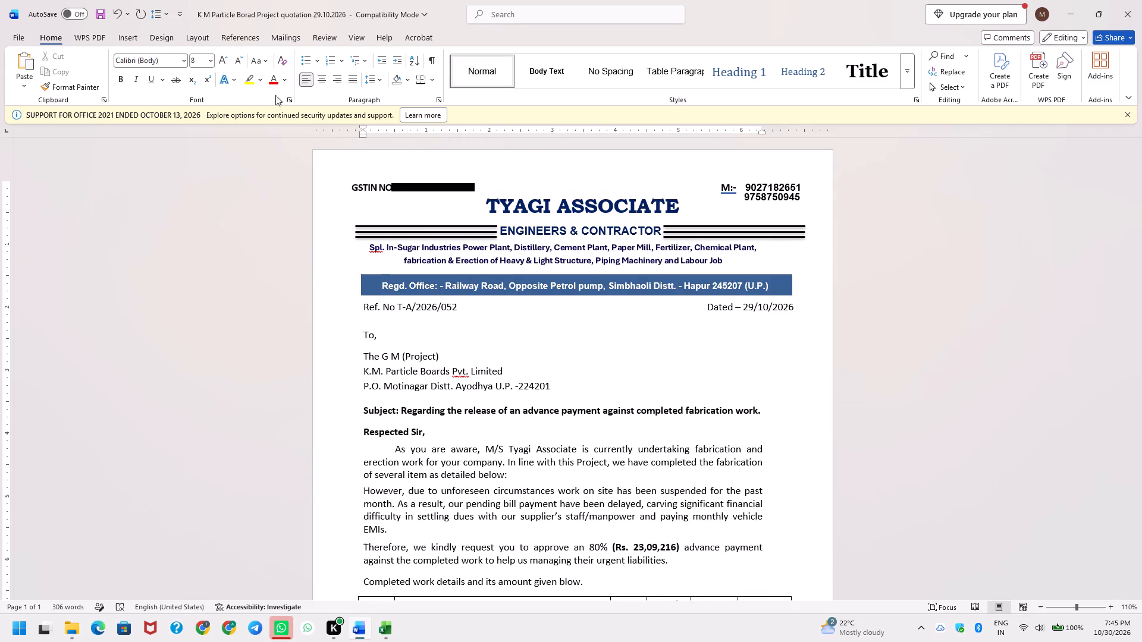
triple_click(236, 60)
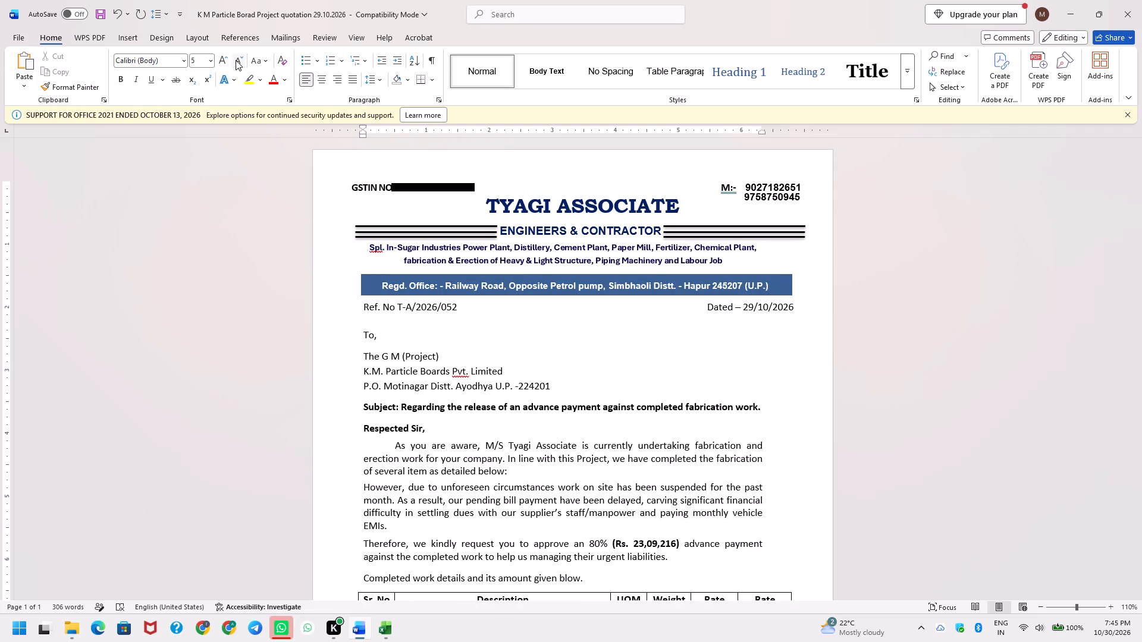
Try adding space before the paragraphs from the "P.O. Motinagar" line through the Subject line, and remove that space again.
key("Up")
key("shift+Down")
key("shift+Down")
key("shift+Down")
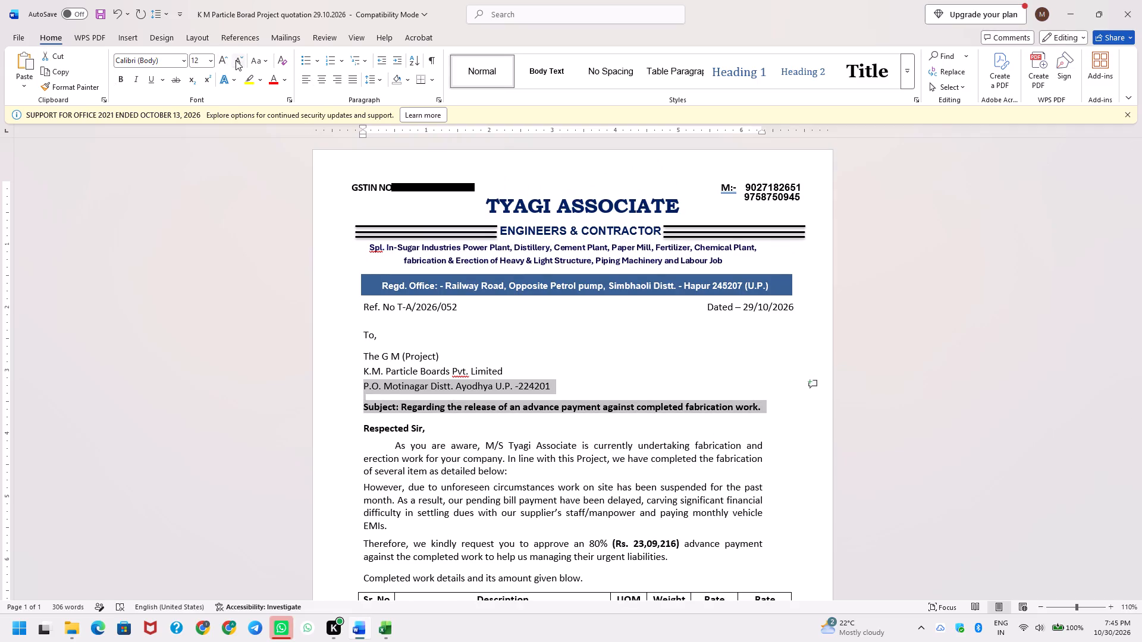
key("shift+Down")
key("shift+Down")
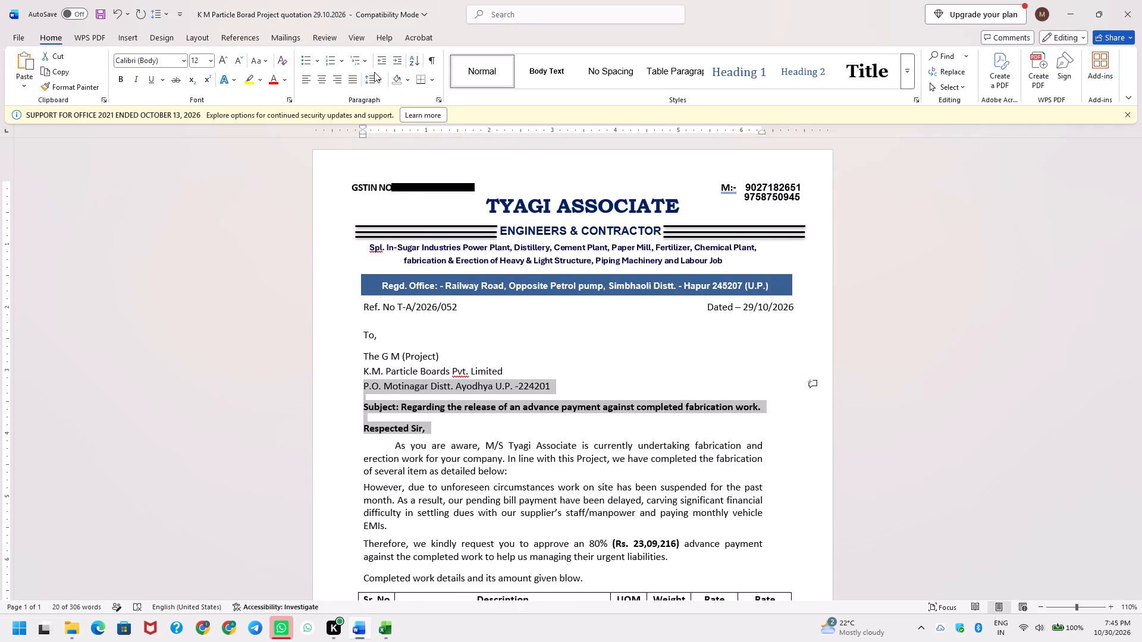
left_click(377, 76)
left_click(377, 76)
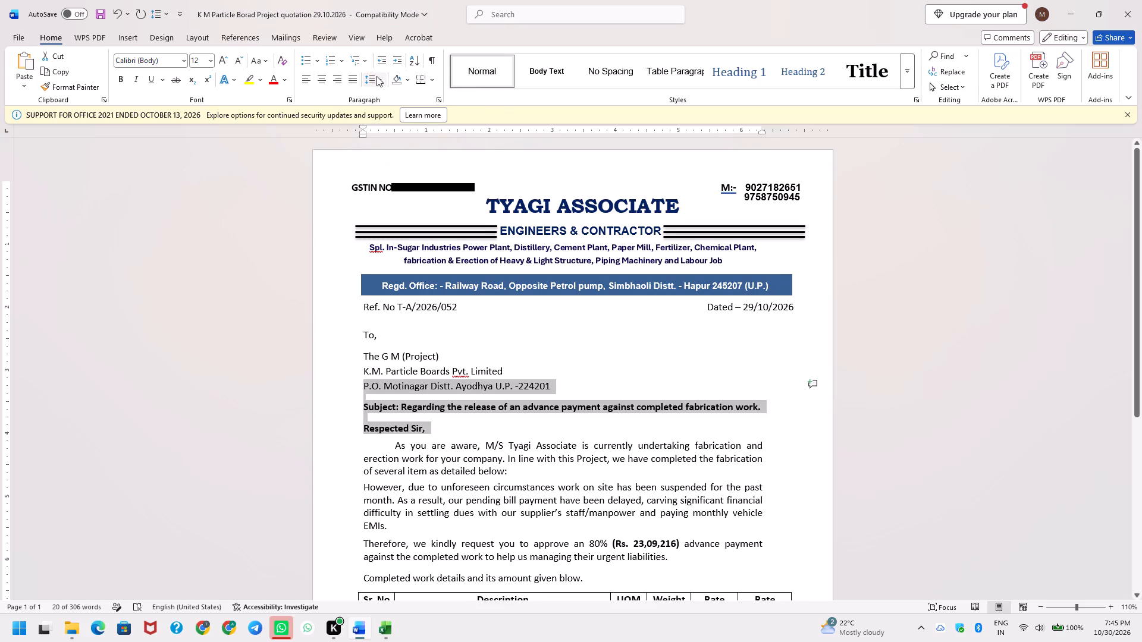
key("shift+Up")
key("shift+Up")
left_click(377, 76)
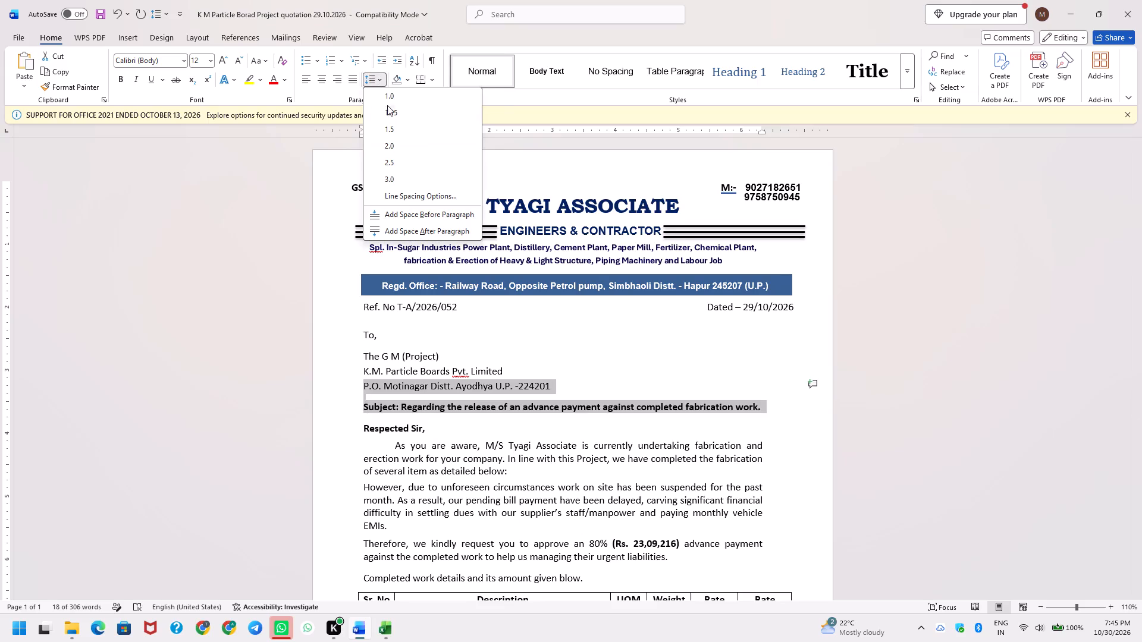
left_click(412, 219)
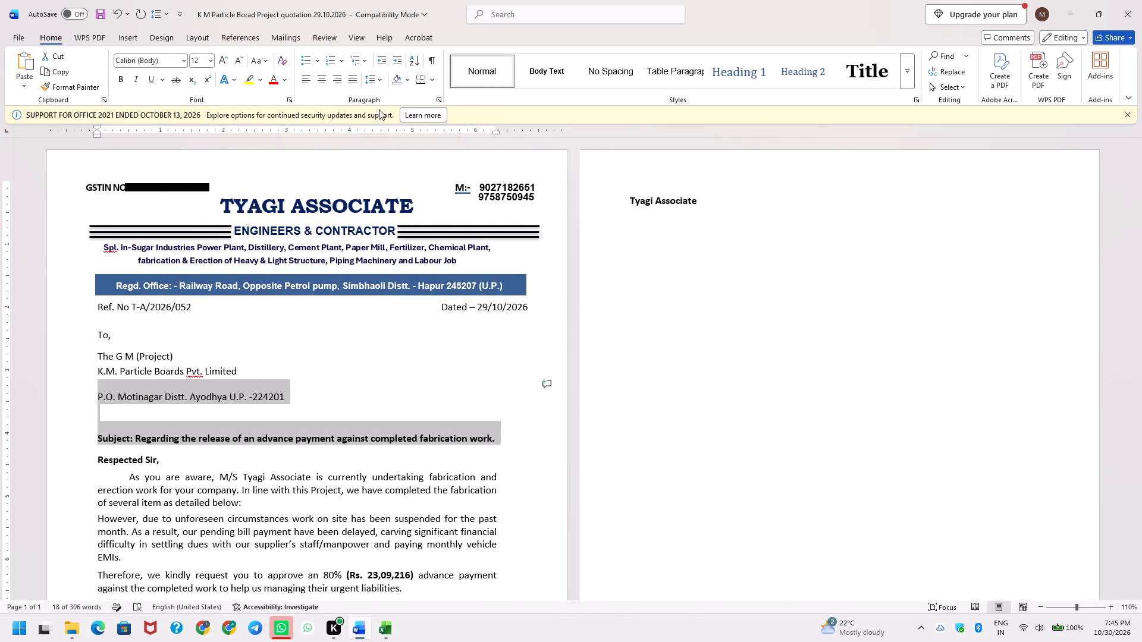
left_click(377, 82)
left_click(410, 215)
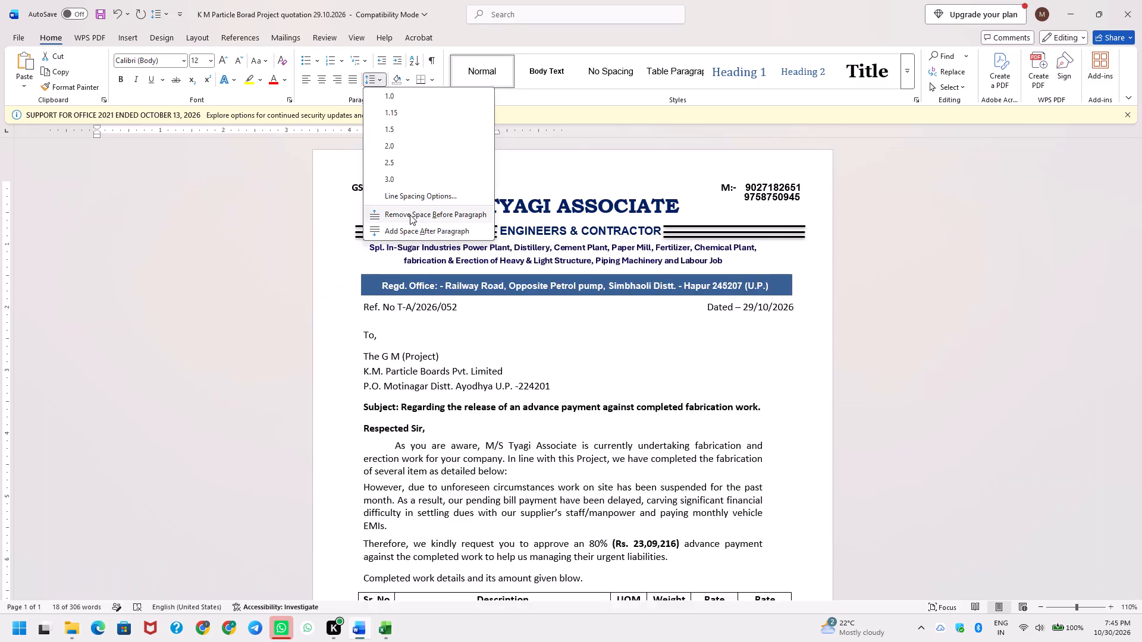
Set the line spacing of the "P.O. Motinagar" line and the blank line above the Subject to 1.0.
left_click(413, 398)
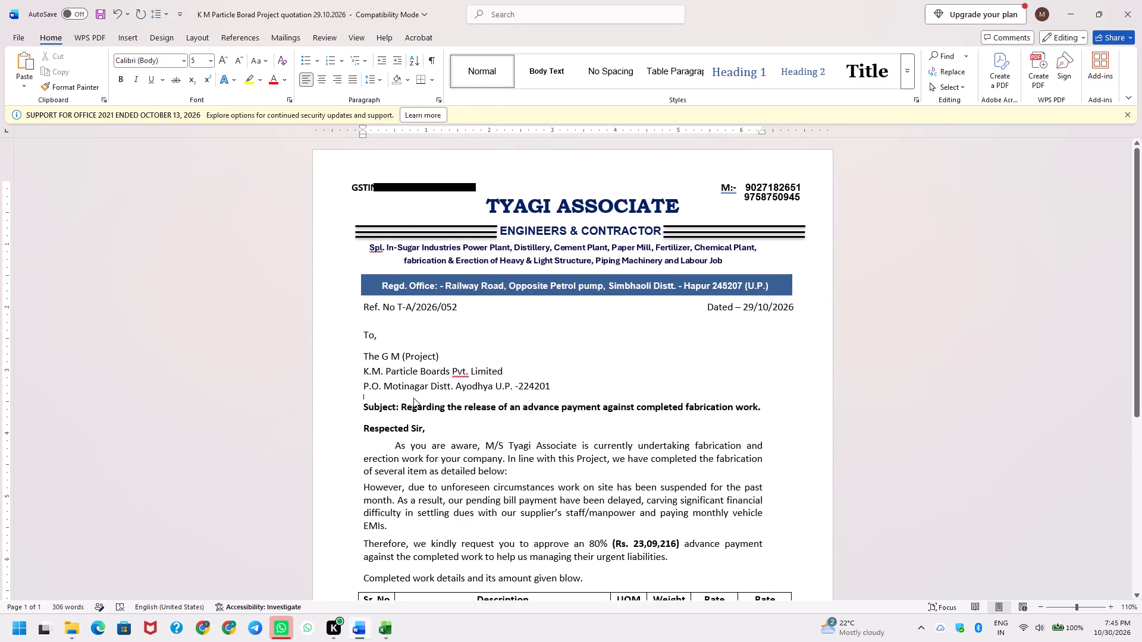
key("Down")
key("shift+Left")
key("shift+Left")
left_click(377, 78)
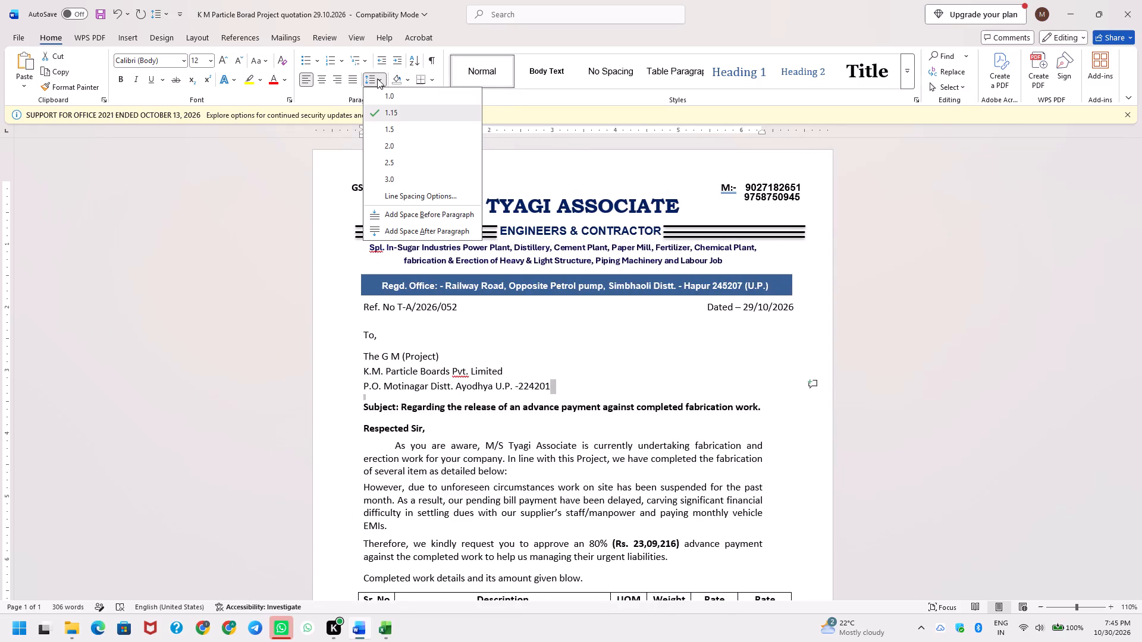
left_click(385, 99)
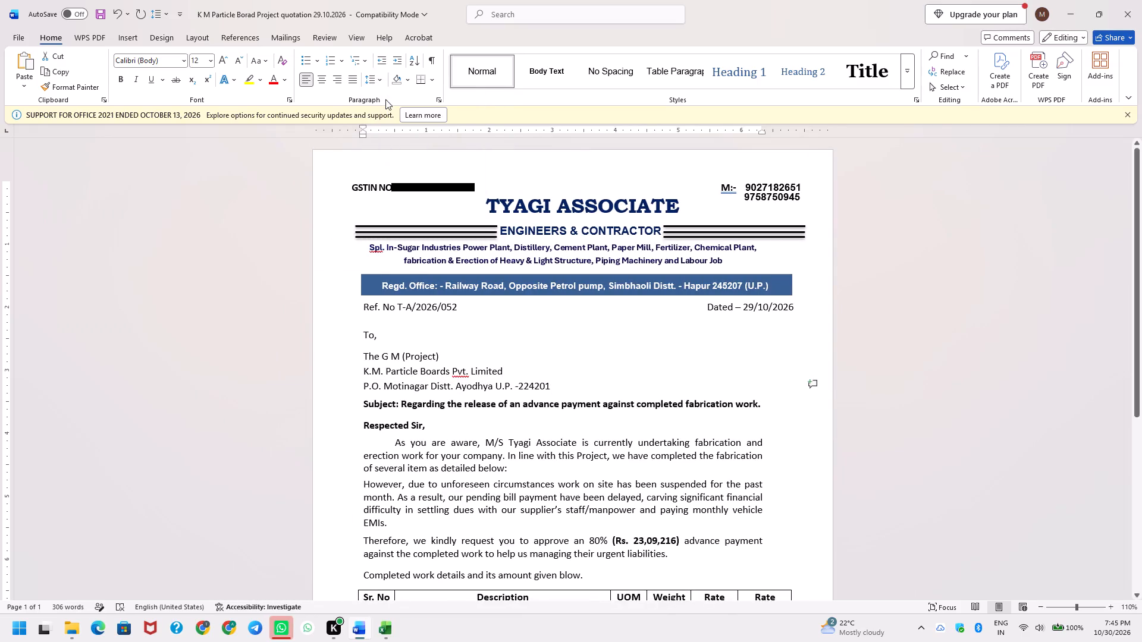
Set the line spacing of the Subject line and the blank line below it to 1.0.
left_click(376, 410)
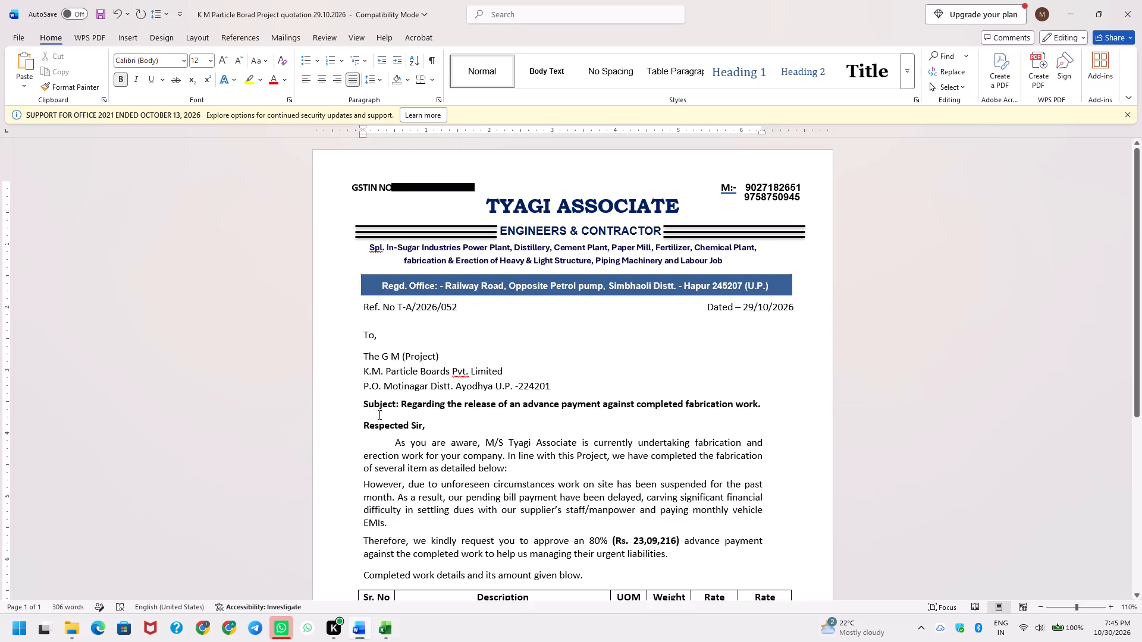
key("Down")
key("Down")
key("shift+Left")
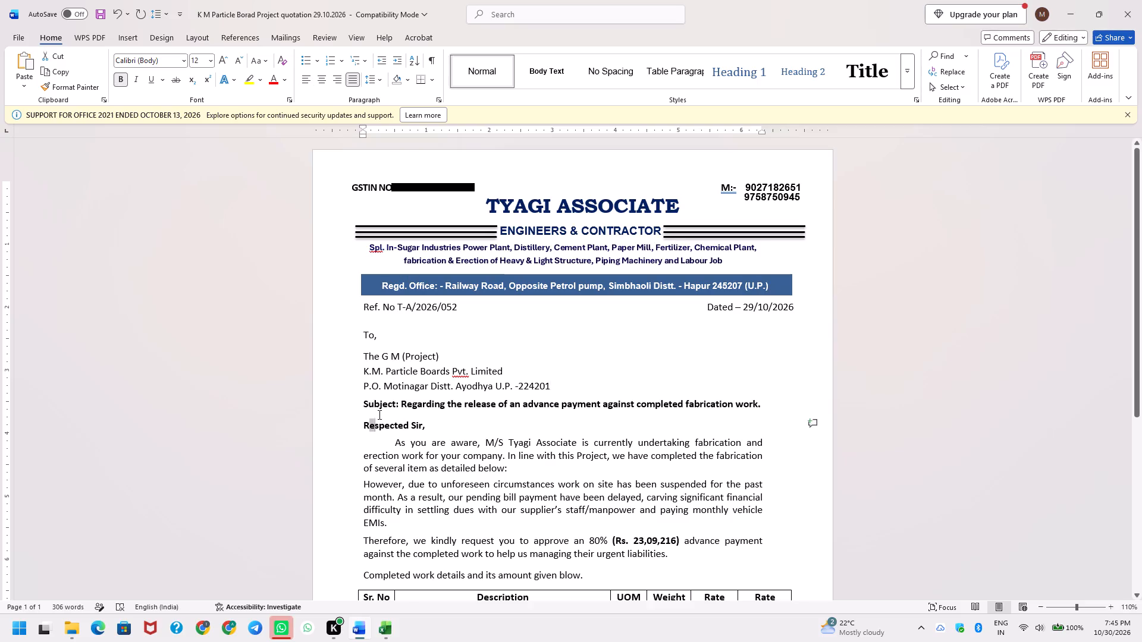
key("shift+Left")
key("Left")
key("Right")
key("Left")
key("shift+Left")
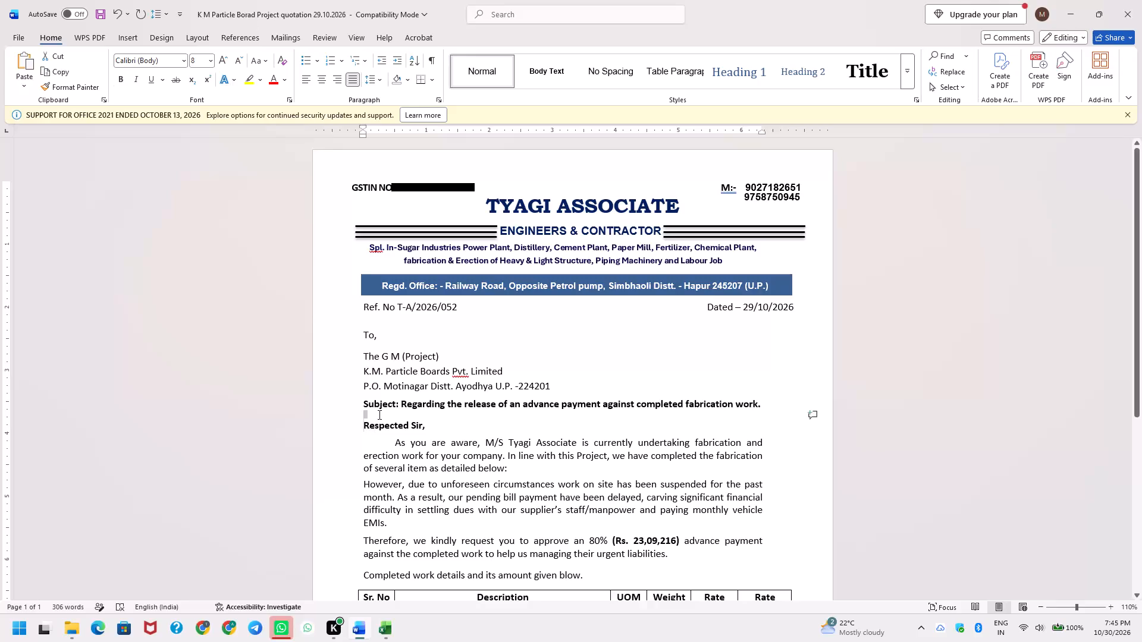
key("shift+Left")
left_click(381, 83)
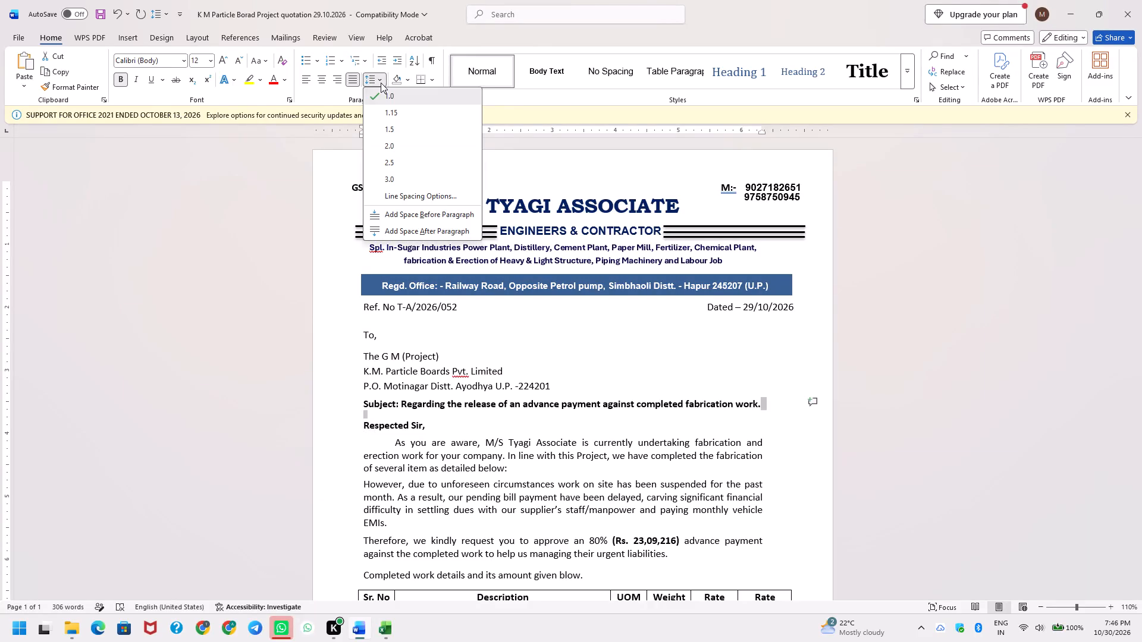
left_click(387, 102)
Reduce the font size of the blank line between the Subject line and "Respected Sir," to 6.
left_click(390, 415)
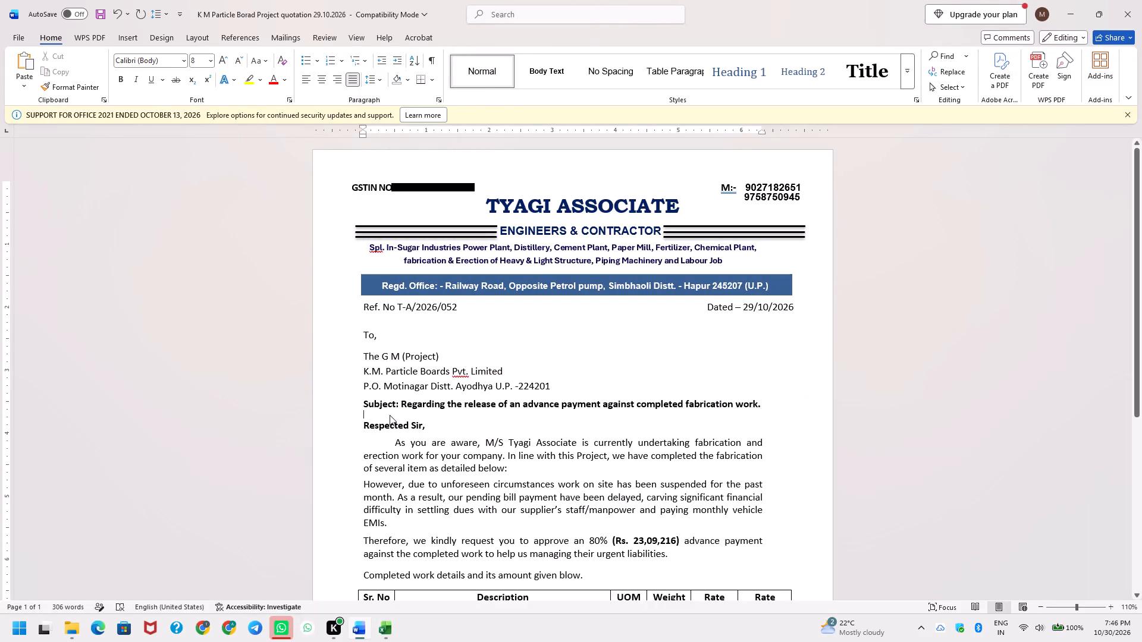
left_click(241, 61)
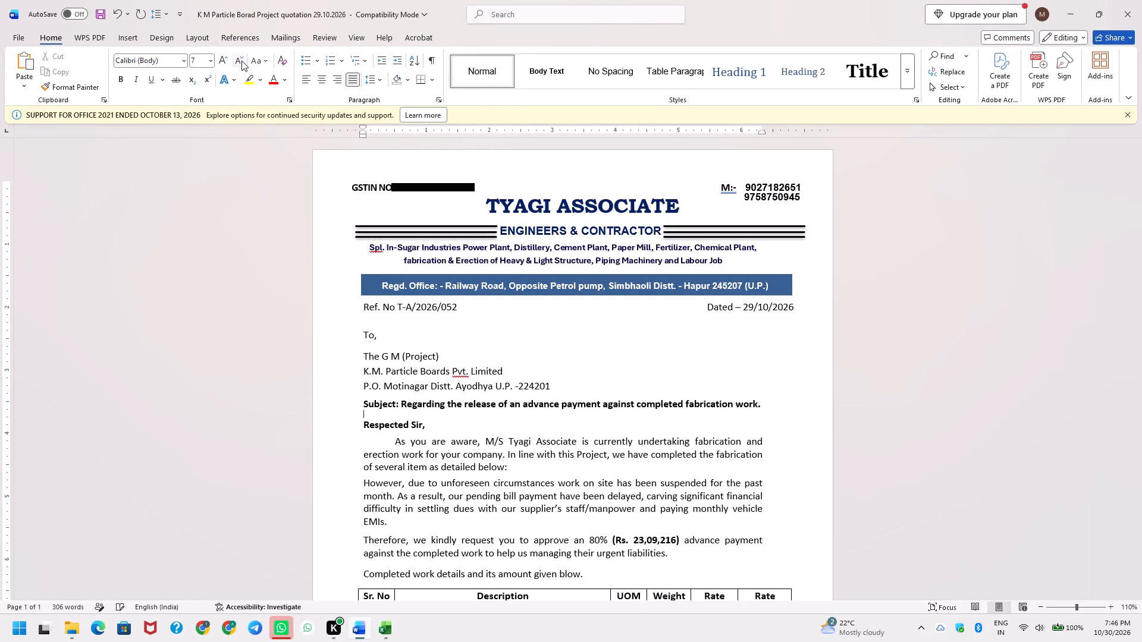
left_click(241, 61)
Check the letter's layout down to the "Tyagi Associate" signature and save the document.
scroll(454, 364, "down", 2)
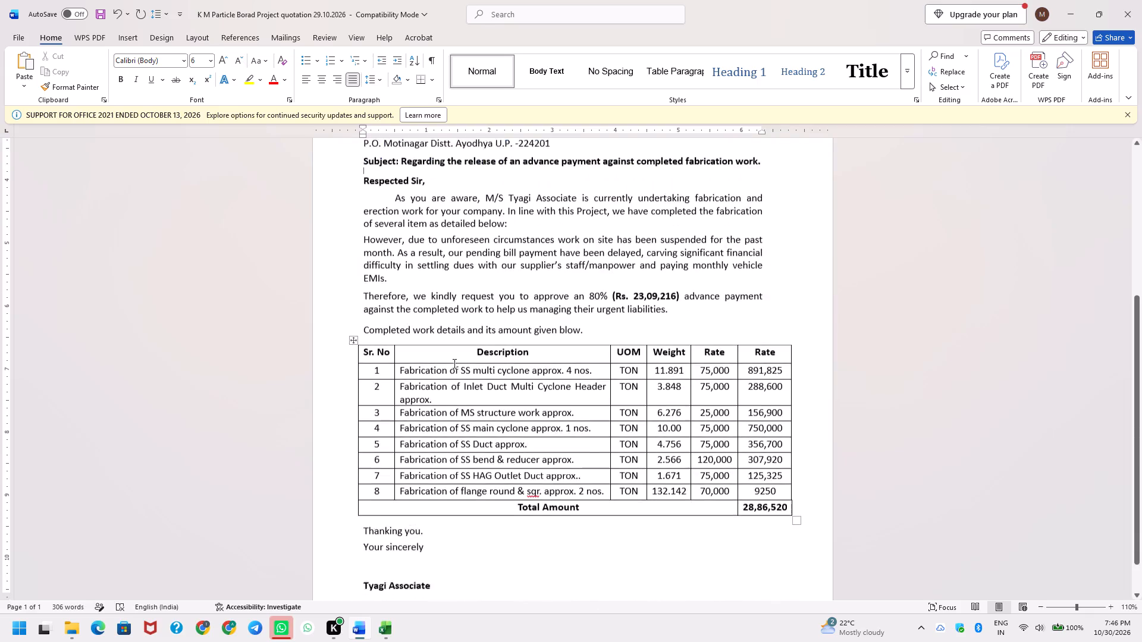
key("ctrl+s")
key("ctrl+s")
scroll(484, 358, "down", 1)
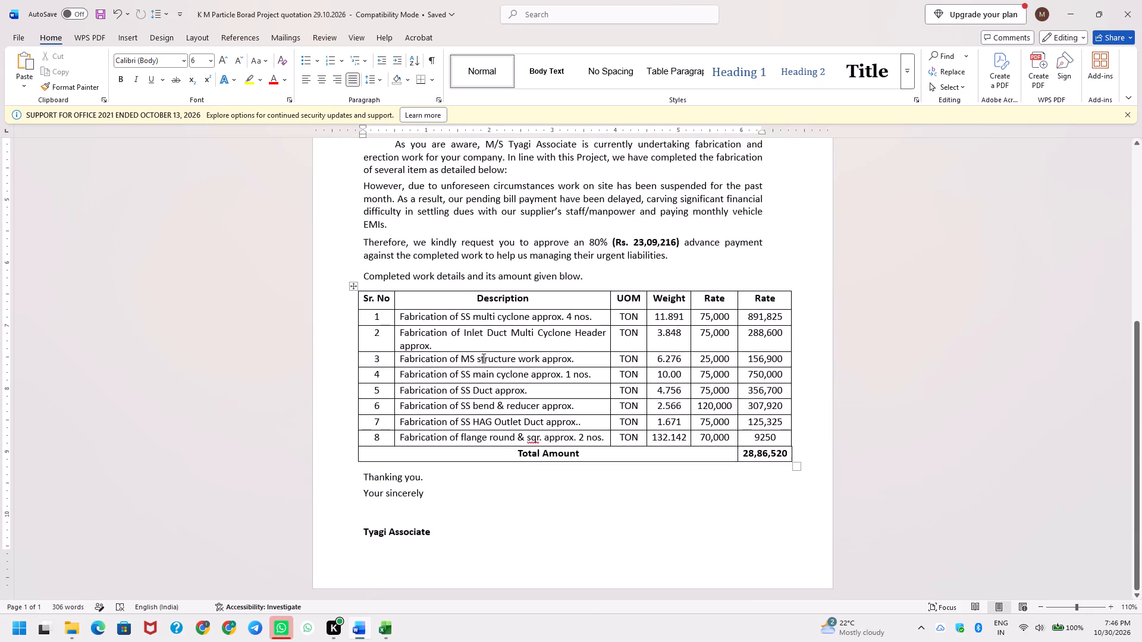
left_click(389, 517)
scroll(435, 425, "up", 1)
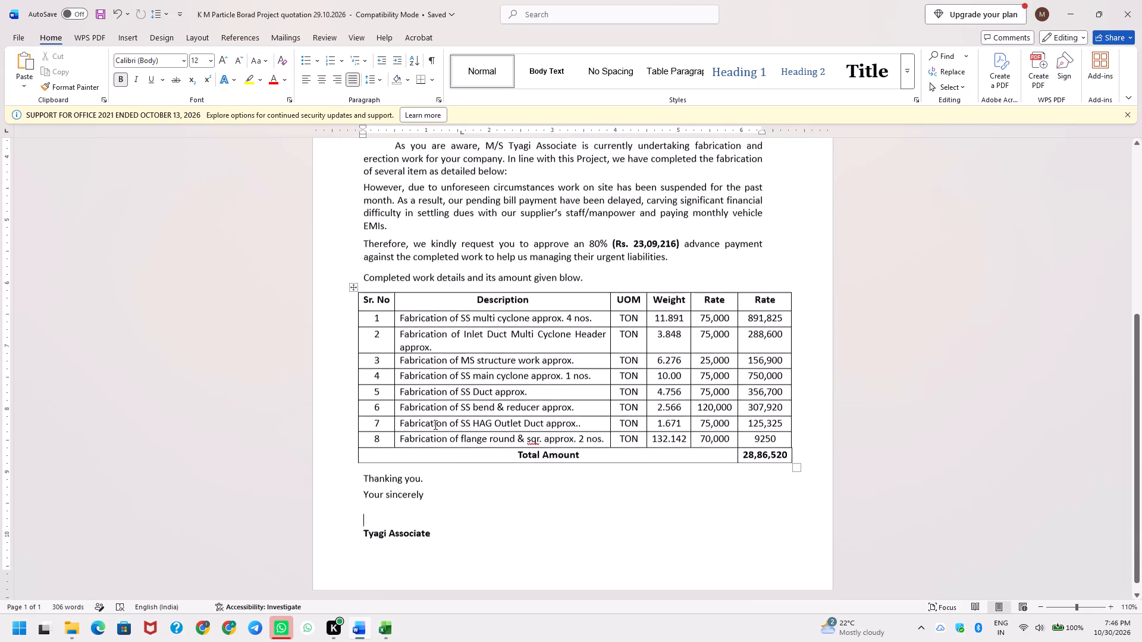
scroll(435, 425, "up", 1)
key("ctrl+s")
key("ctrl+s")
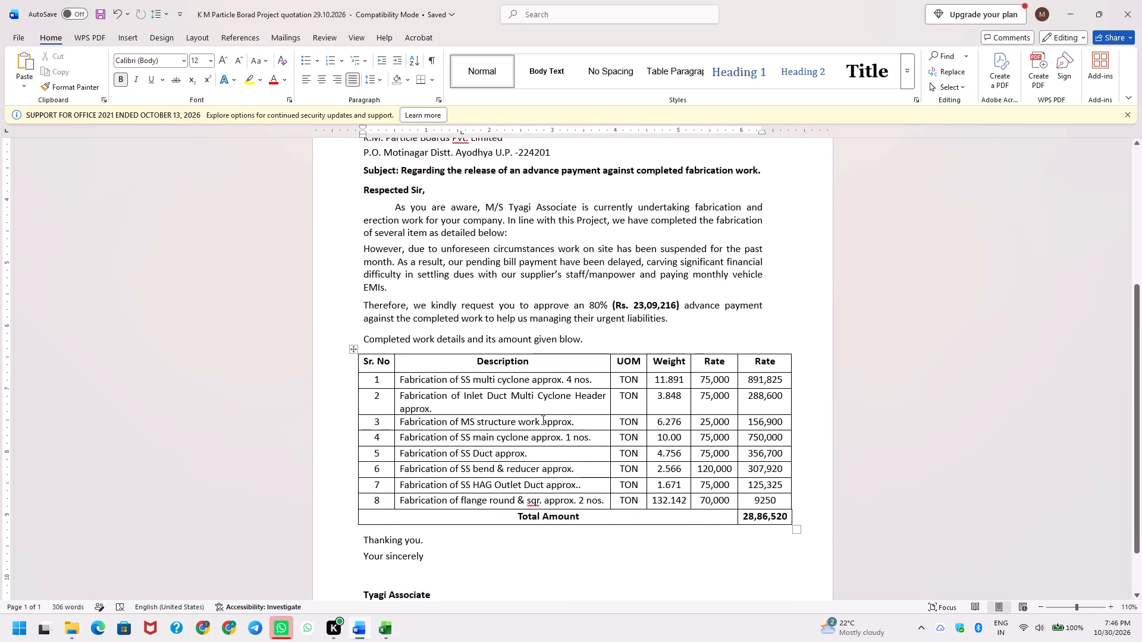
key("ctrl+s")
Switch to the Excel workbook, clear the scratch amounts in columns G and H of the structure fab detail sheet, and save.
key("alt+Tab")
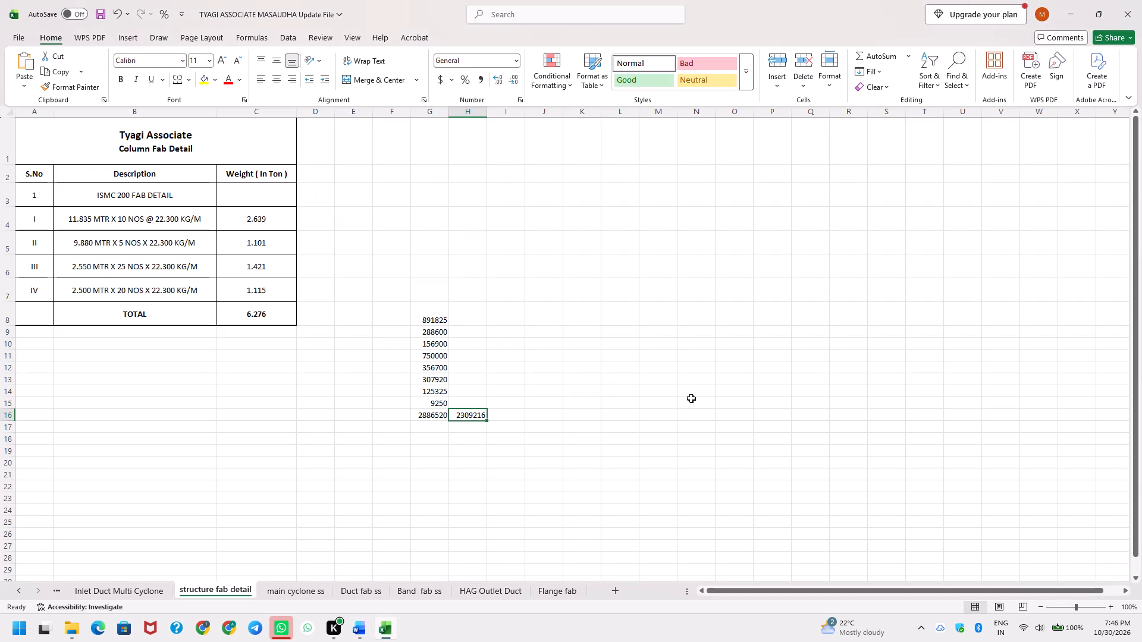
key("Left")
key("Right")
key("shift+Left")
key("ctrl+shift+Up")
key("Delete")
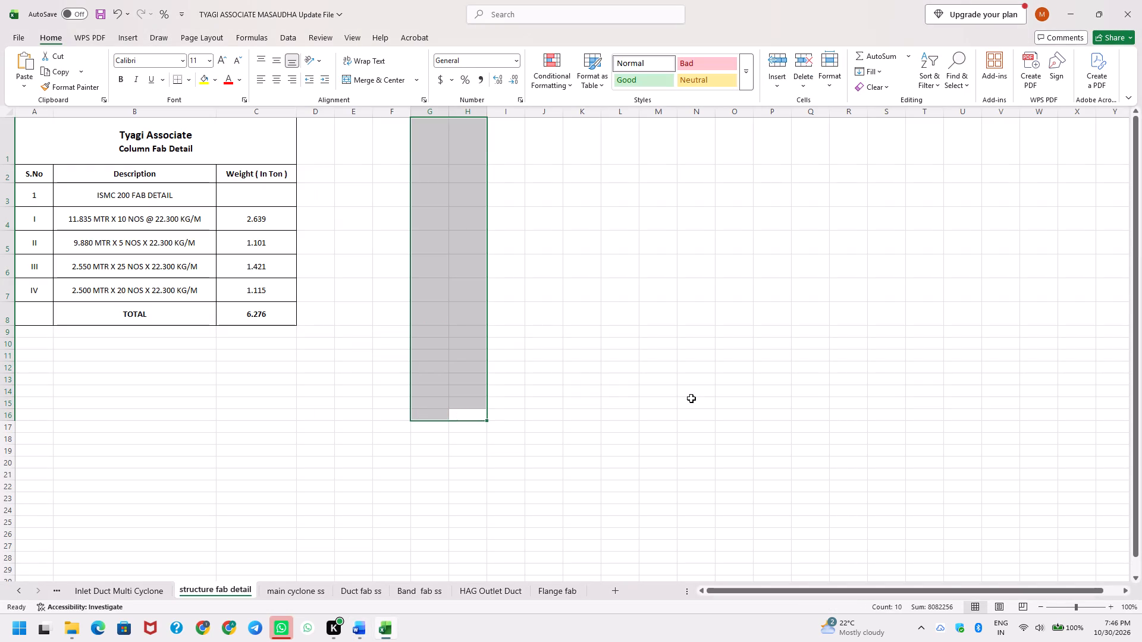
key("ctrl+s")
Compare the weights on the multi cyclone, inlet duct, structure and main cyclone sheets with the Word letter's completed-work table.
key("ctrl+Page_Up")
key("ctrl+Page_Up")
key("ctrl+Page_Up")
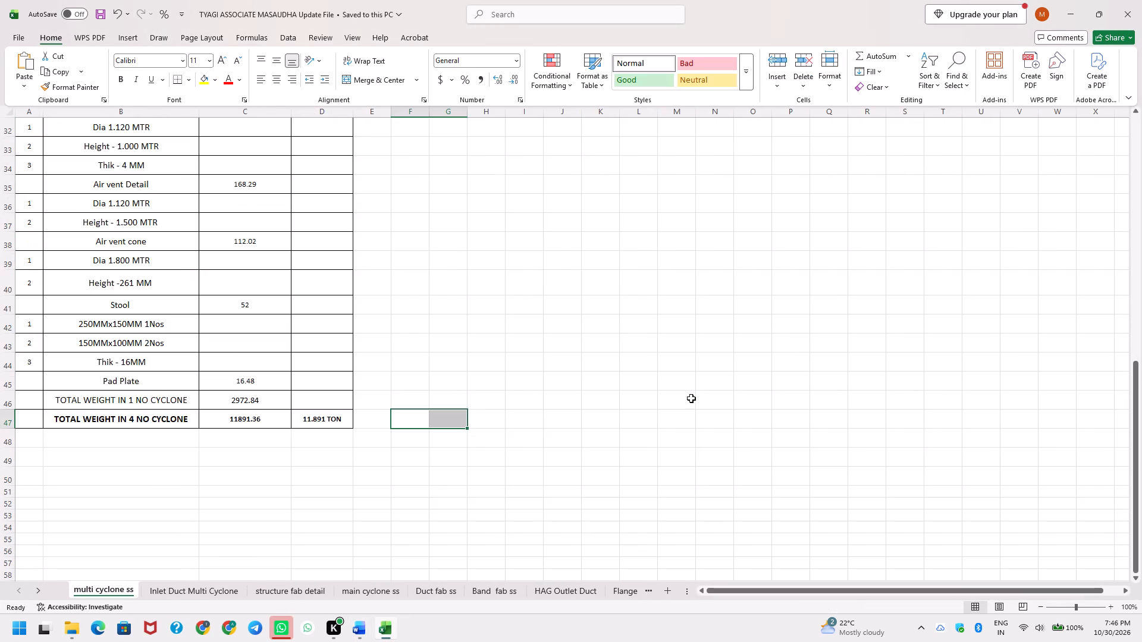
key("alt+Tab")
key("alt+Tab")
key("ctrl+Page_Down")
key("alt+Tab")
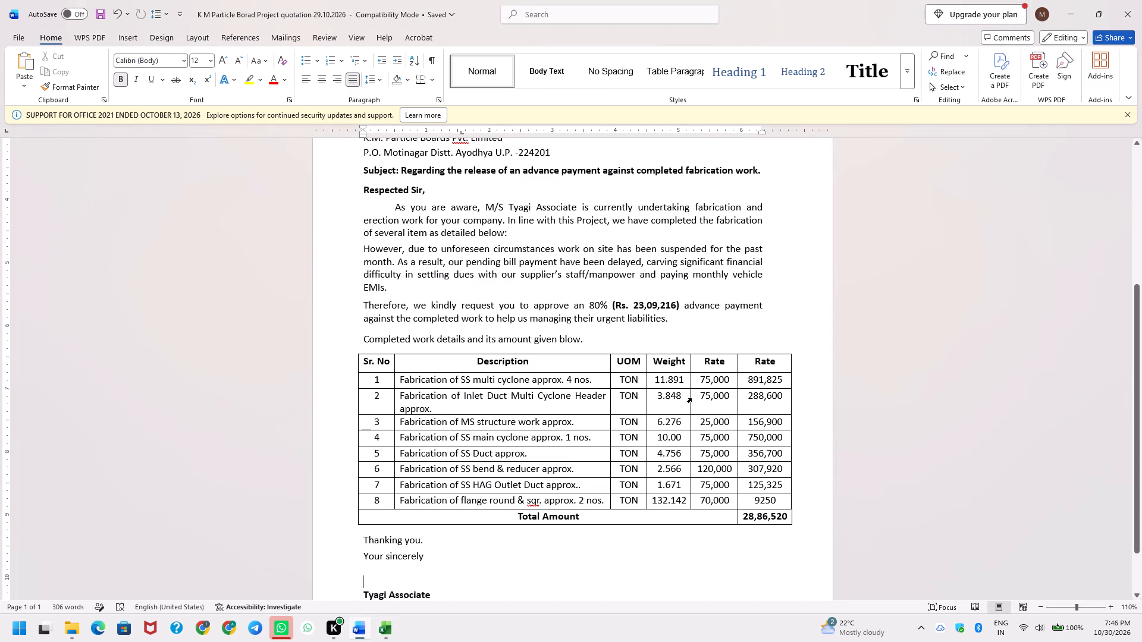
key("alt+Tab")
key("alt+Tab")
key("alt+Tab")
key("ctrl+Page_Down")
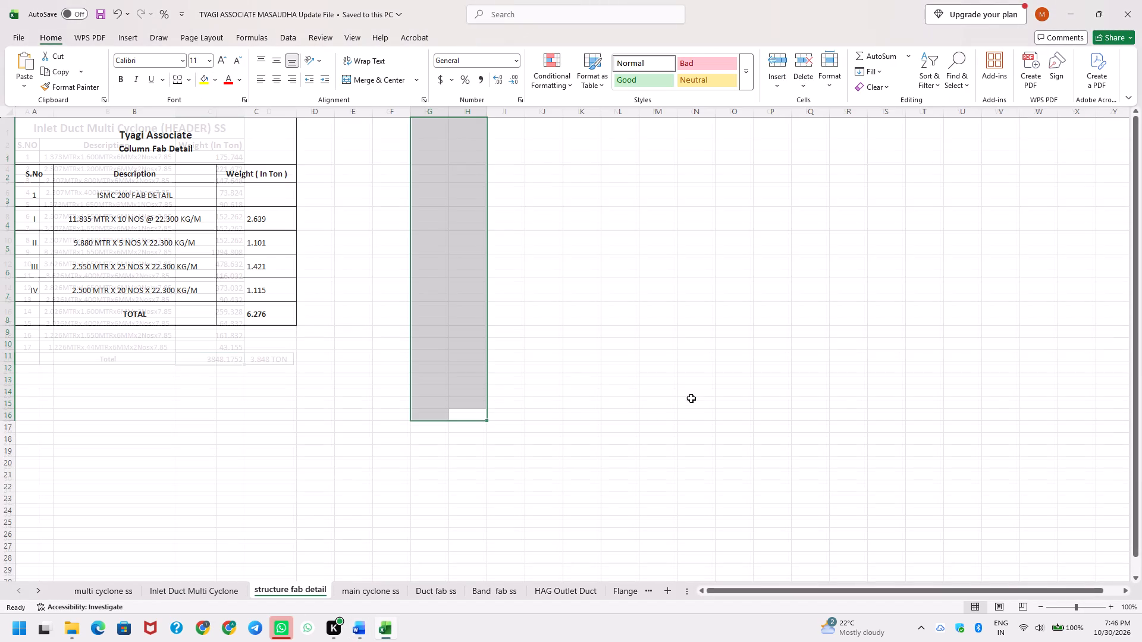
key("alt+Tab")
key("alt+Tab")
key("ctrl+Page_Down")
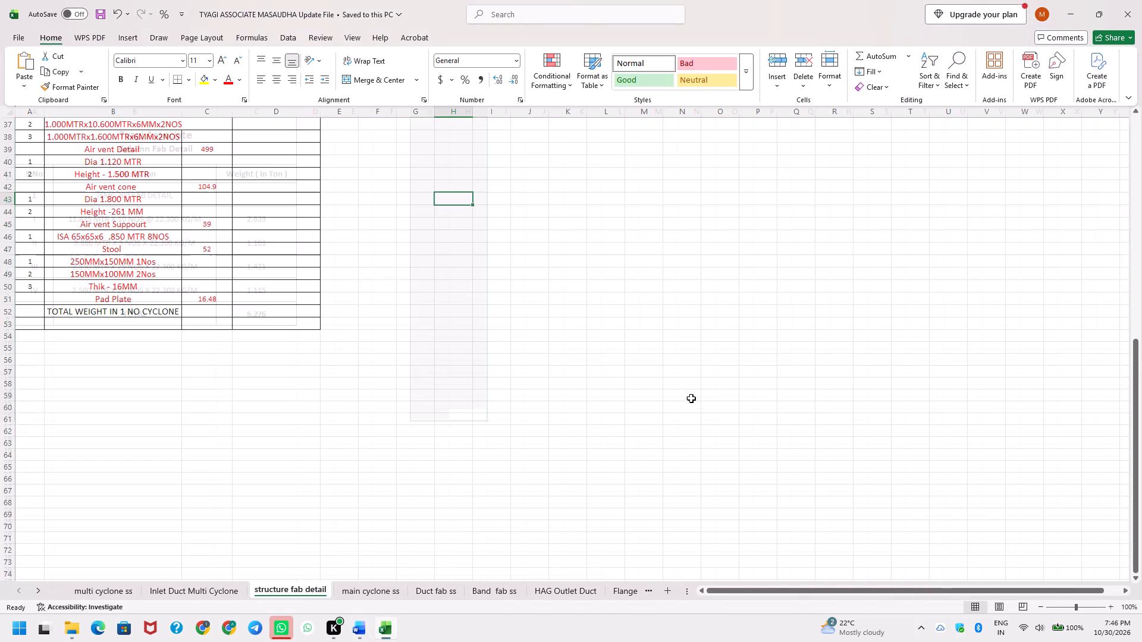
key("alt+Tab")
key("alt+Tab")
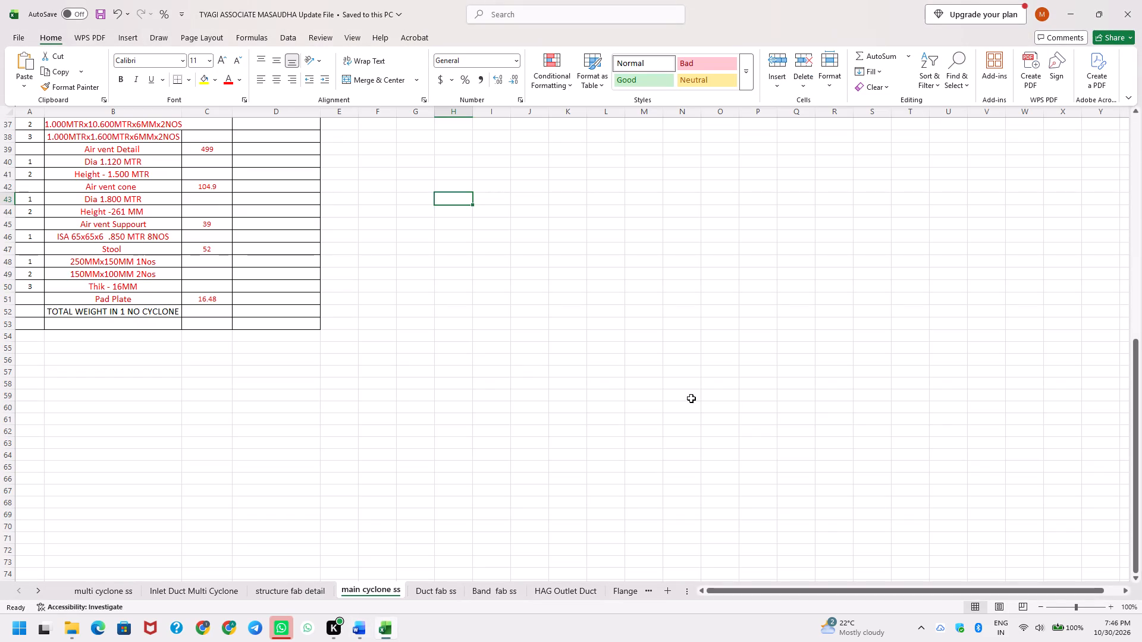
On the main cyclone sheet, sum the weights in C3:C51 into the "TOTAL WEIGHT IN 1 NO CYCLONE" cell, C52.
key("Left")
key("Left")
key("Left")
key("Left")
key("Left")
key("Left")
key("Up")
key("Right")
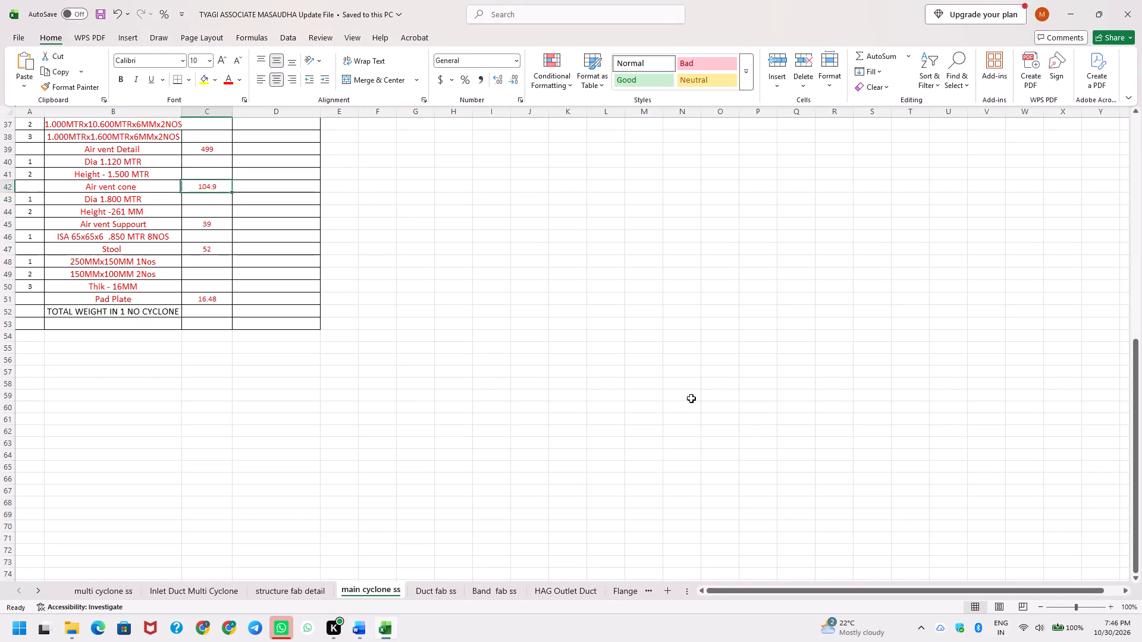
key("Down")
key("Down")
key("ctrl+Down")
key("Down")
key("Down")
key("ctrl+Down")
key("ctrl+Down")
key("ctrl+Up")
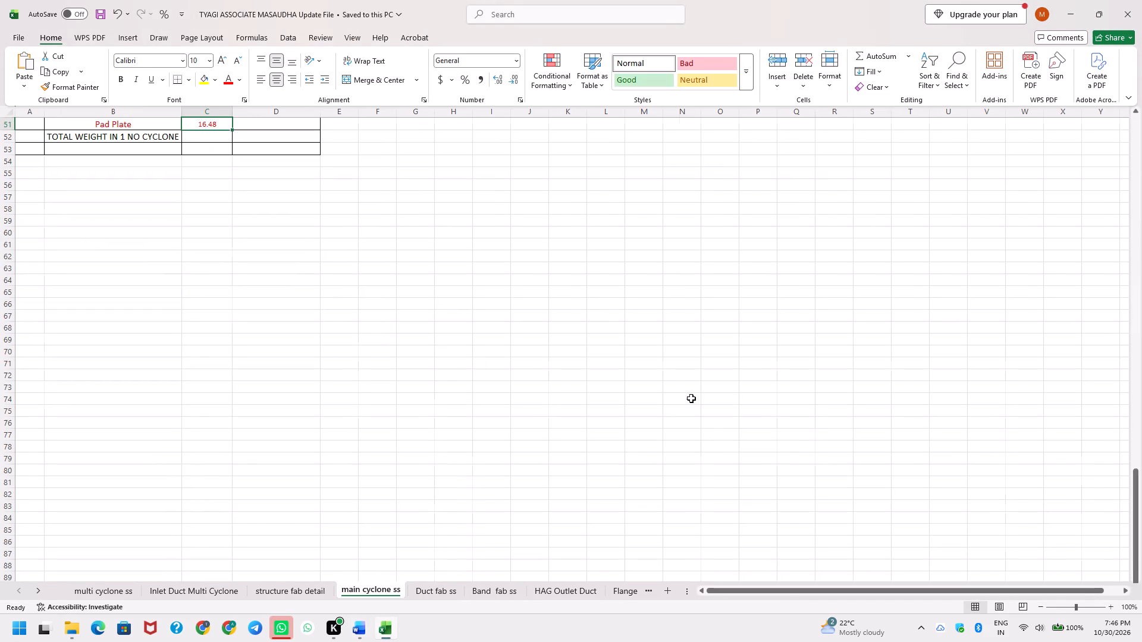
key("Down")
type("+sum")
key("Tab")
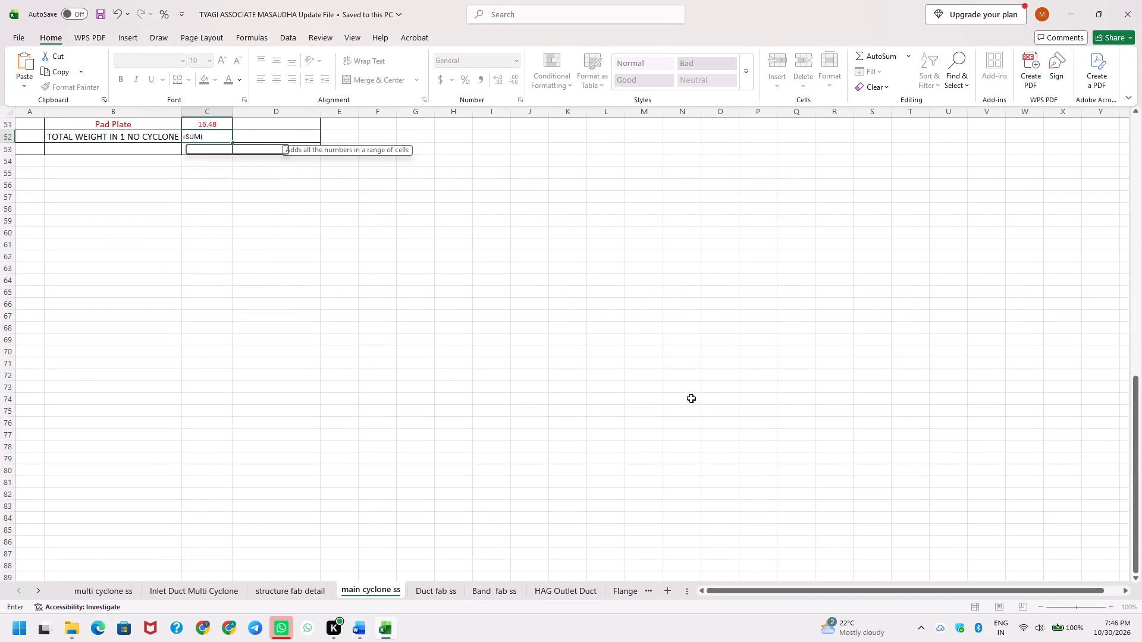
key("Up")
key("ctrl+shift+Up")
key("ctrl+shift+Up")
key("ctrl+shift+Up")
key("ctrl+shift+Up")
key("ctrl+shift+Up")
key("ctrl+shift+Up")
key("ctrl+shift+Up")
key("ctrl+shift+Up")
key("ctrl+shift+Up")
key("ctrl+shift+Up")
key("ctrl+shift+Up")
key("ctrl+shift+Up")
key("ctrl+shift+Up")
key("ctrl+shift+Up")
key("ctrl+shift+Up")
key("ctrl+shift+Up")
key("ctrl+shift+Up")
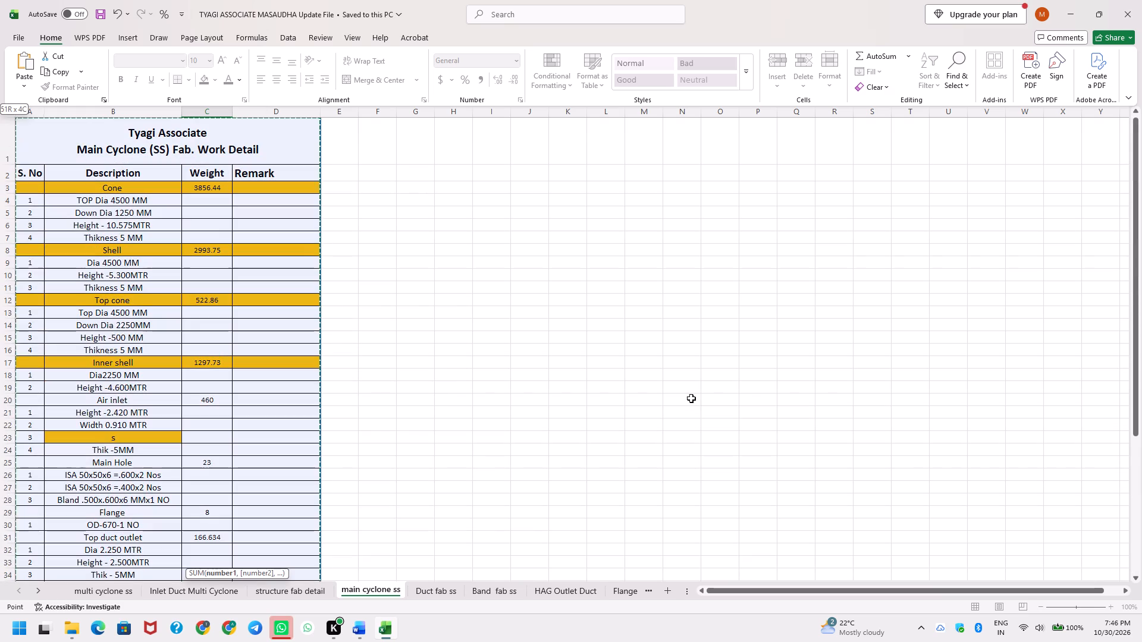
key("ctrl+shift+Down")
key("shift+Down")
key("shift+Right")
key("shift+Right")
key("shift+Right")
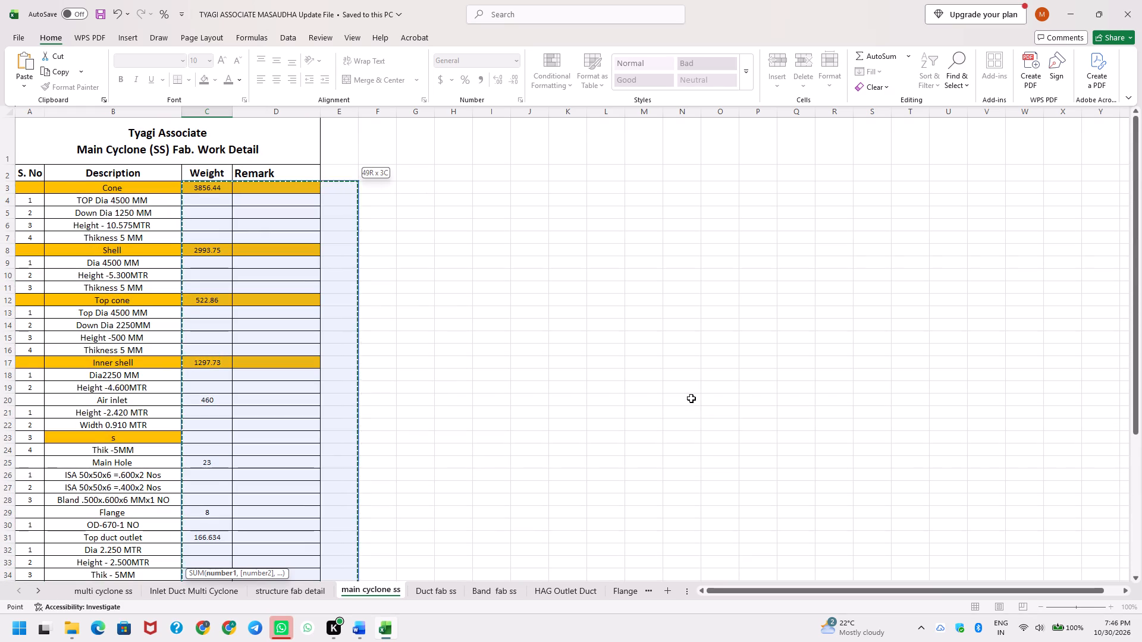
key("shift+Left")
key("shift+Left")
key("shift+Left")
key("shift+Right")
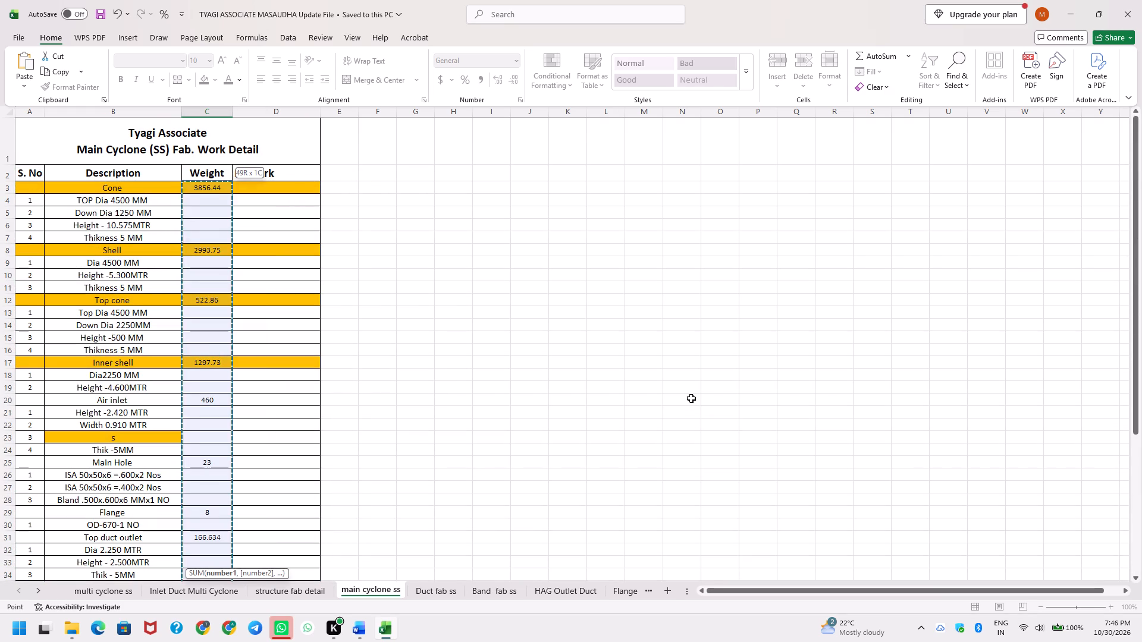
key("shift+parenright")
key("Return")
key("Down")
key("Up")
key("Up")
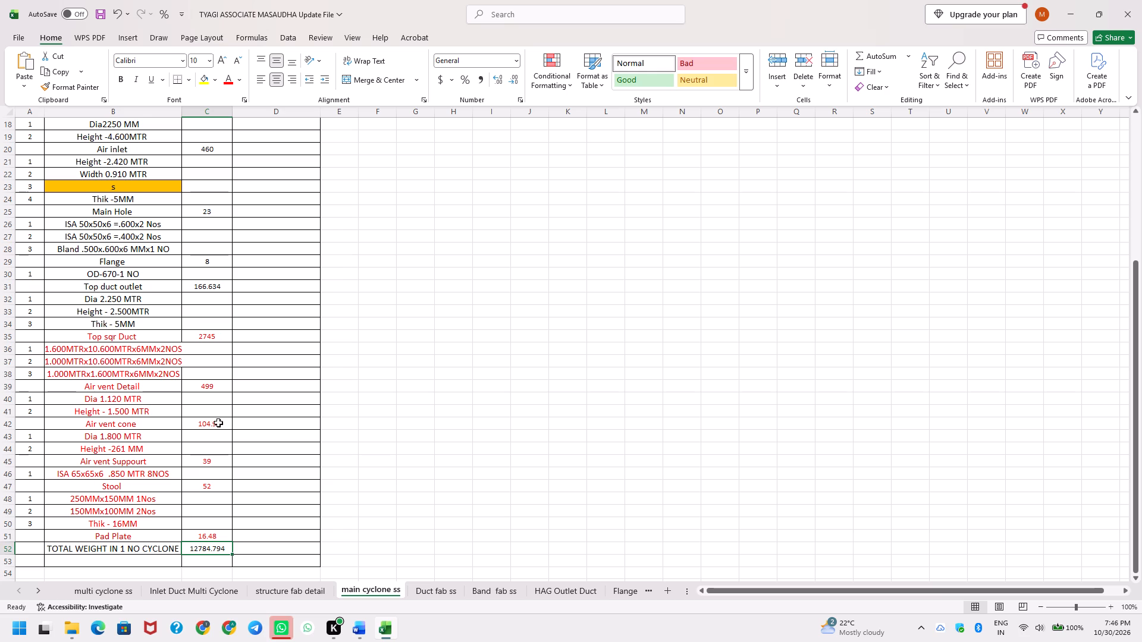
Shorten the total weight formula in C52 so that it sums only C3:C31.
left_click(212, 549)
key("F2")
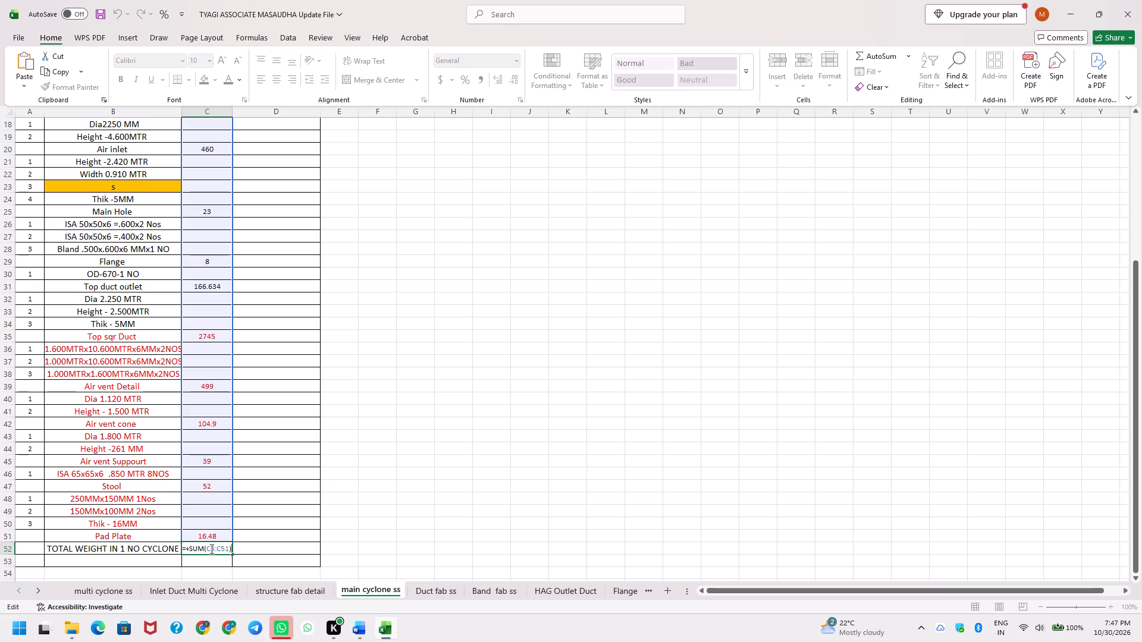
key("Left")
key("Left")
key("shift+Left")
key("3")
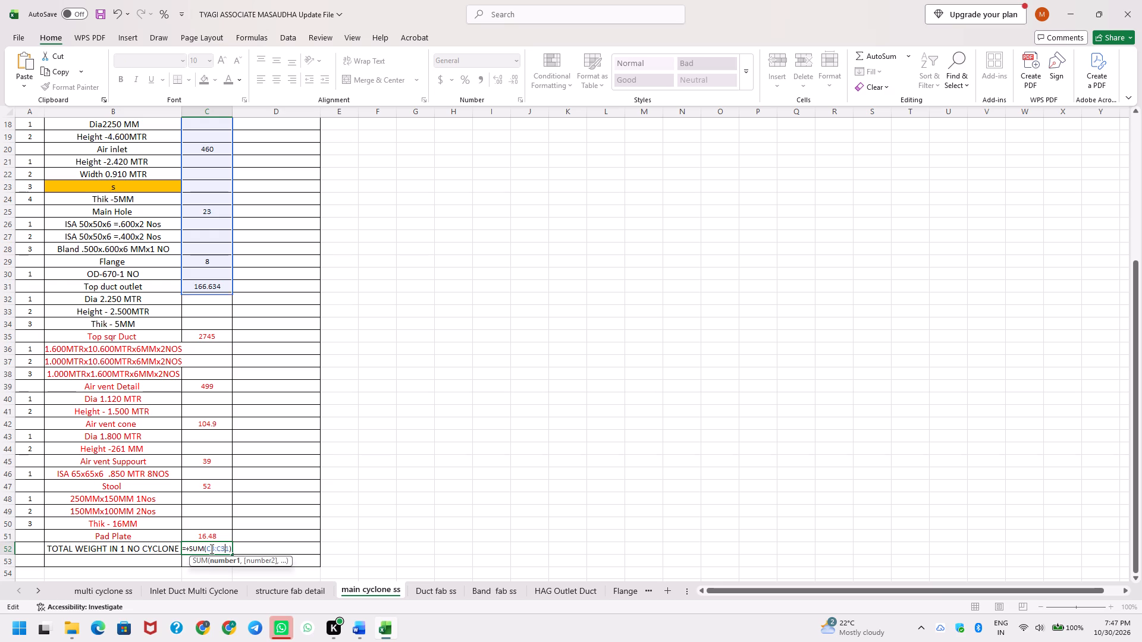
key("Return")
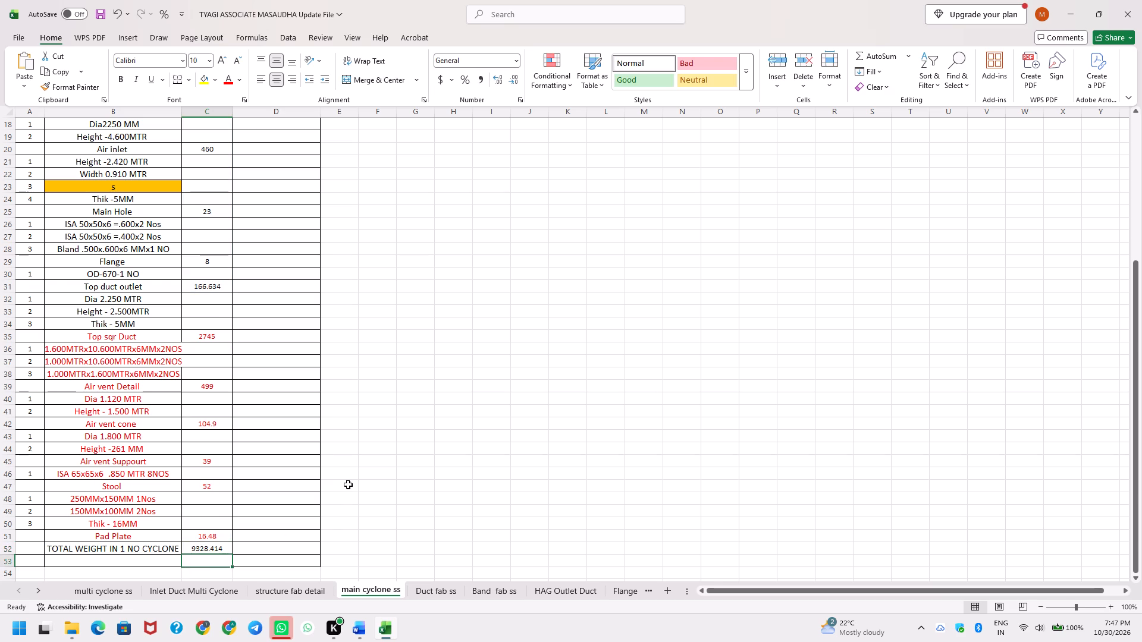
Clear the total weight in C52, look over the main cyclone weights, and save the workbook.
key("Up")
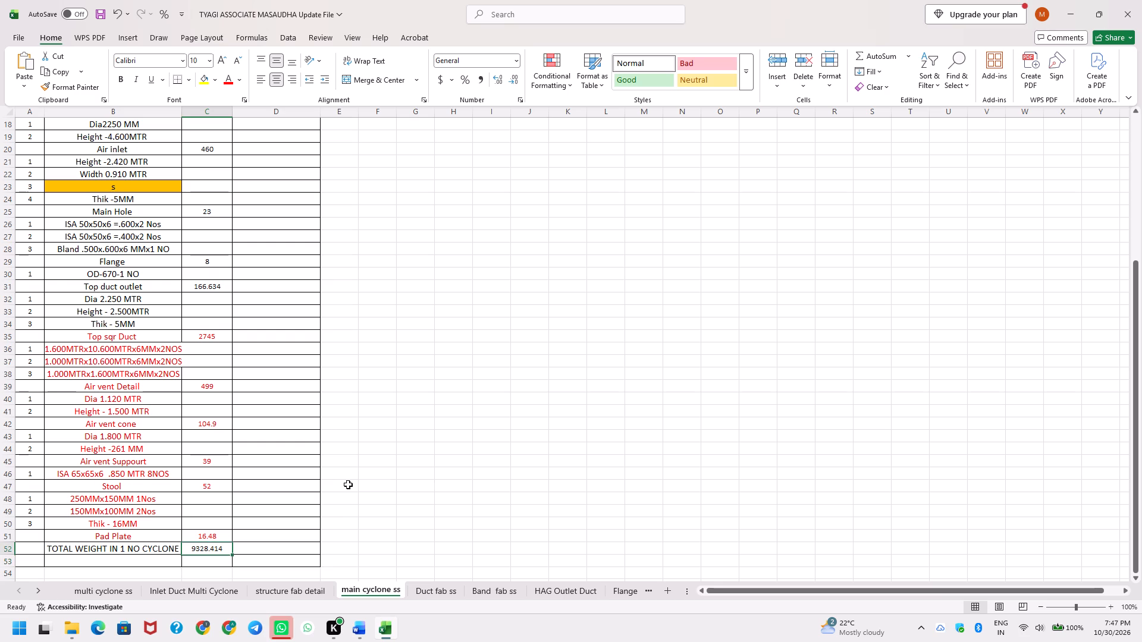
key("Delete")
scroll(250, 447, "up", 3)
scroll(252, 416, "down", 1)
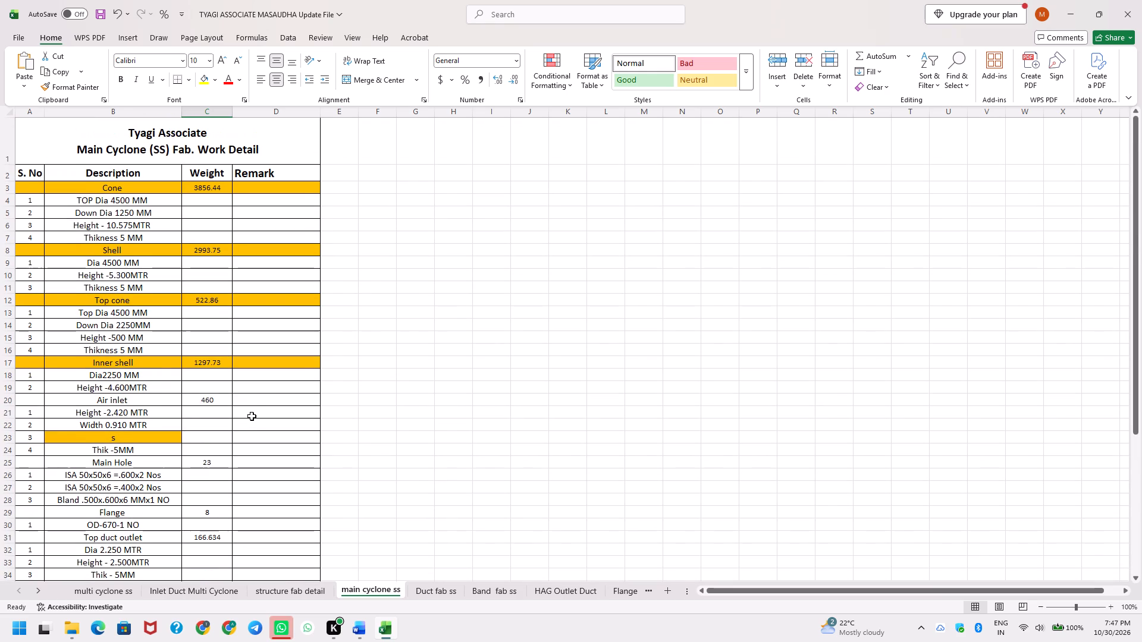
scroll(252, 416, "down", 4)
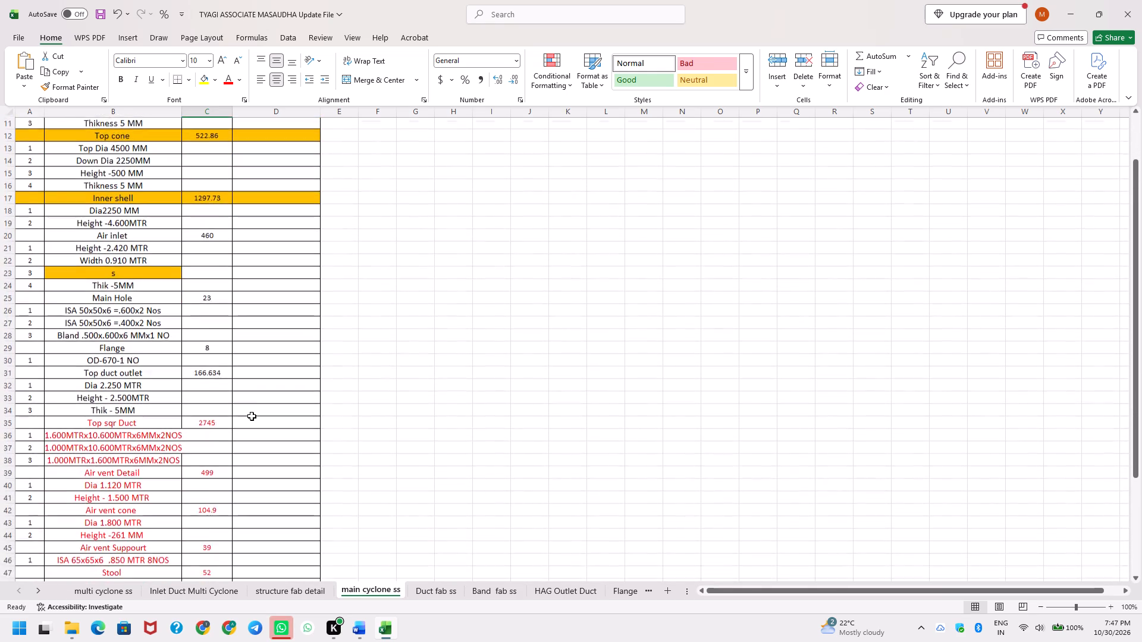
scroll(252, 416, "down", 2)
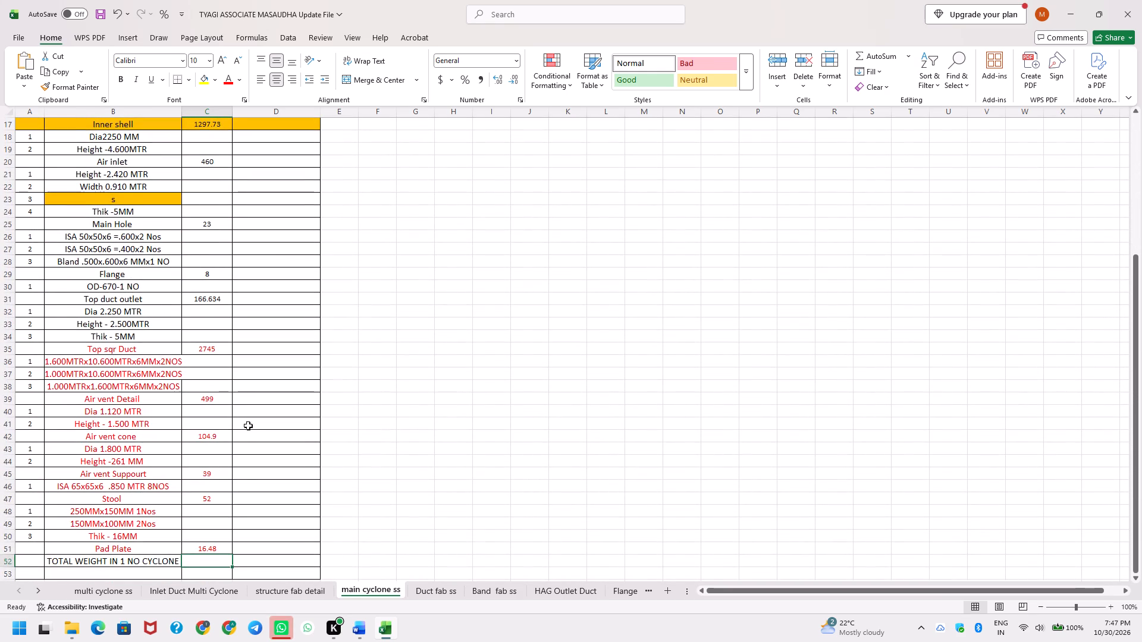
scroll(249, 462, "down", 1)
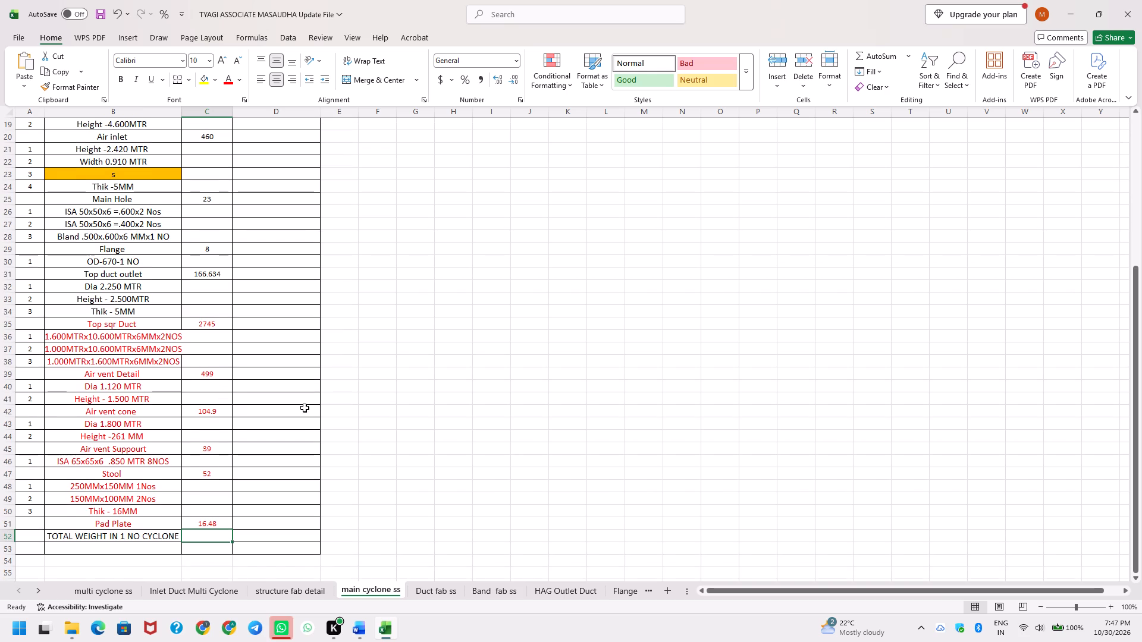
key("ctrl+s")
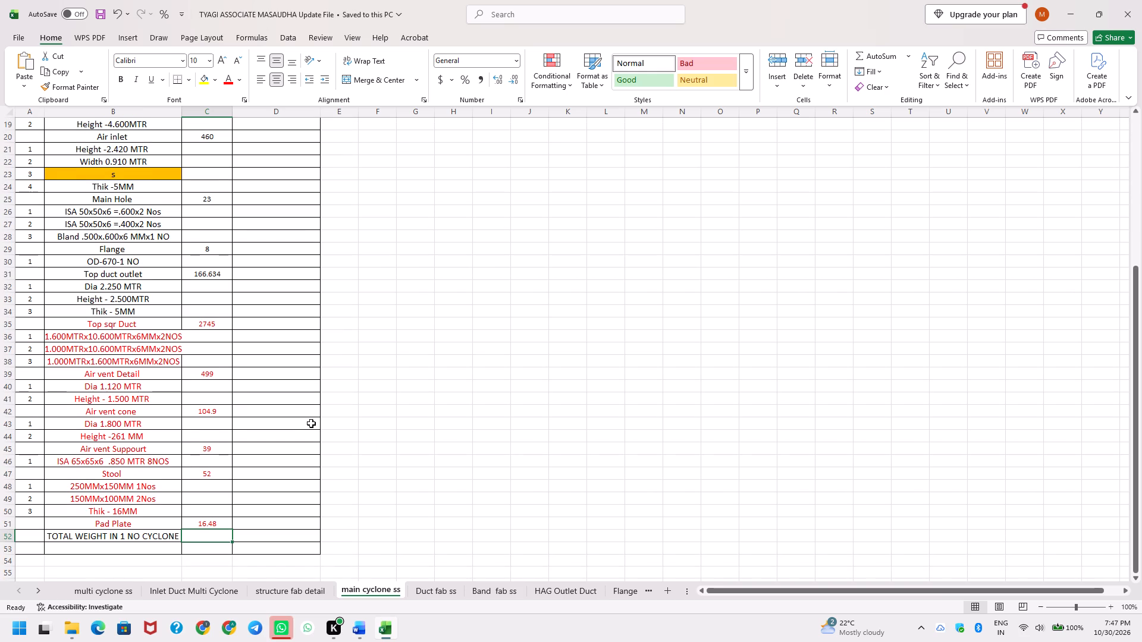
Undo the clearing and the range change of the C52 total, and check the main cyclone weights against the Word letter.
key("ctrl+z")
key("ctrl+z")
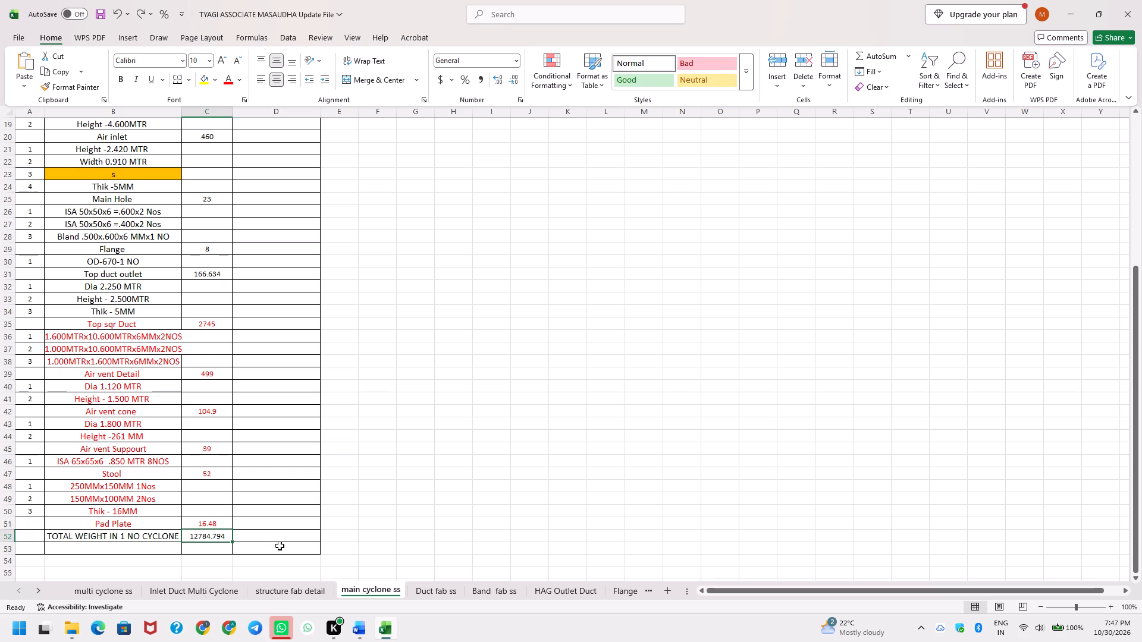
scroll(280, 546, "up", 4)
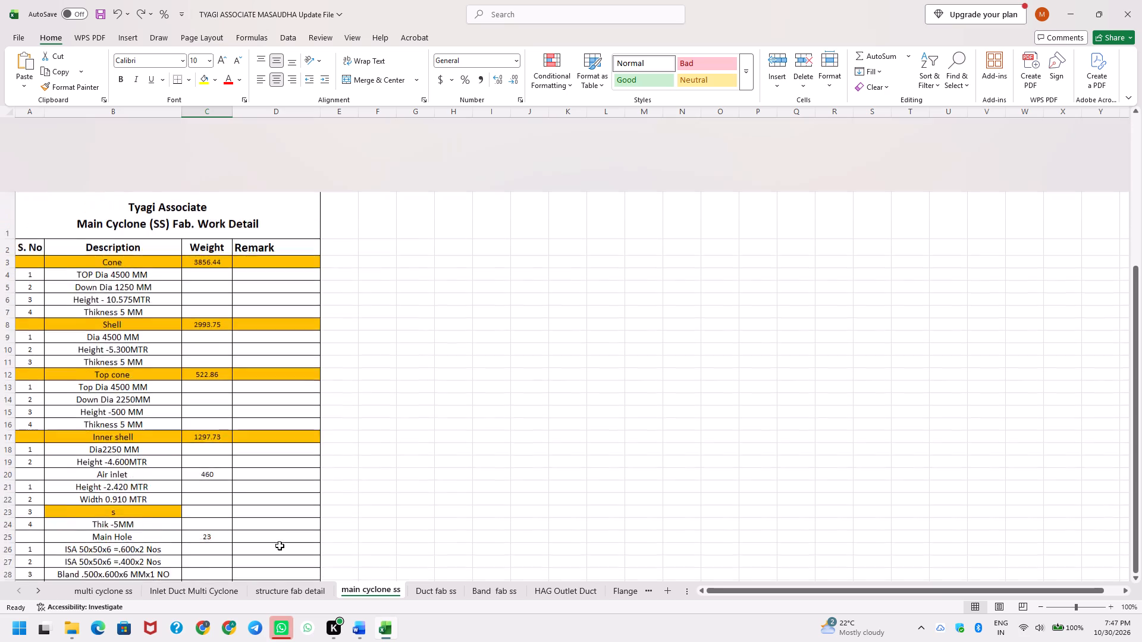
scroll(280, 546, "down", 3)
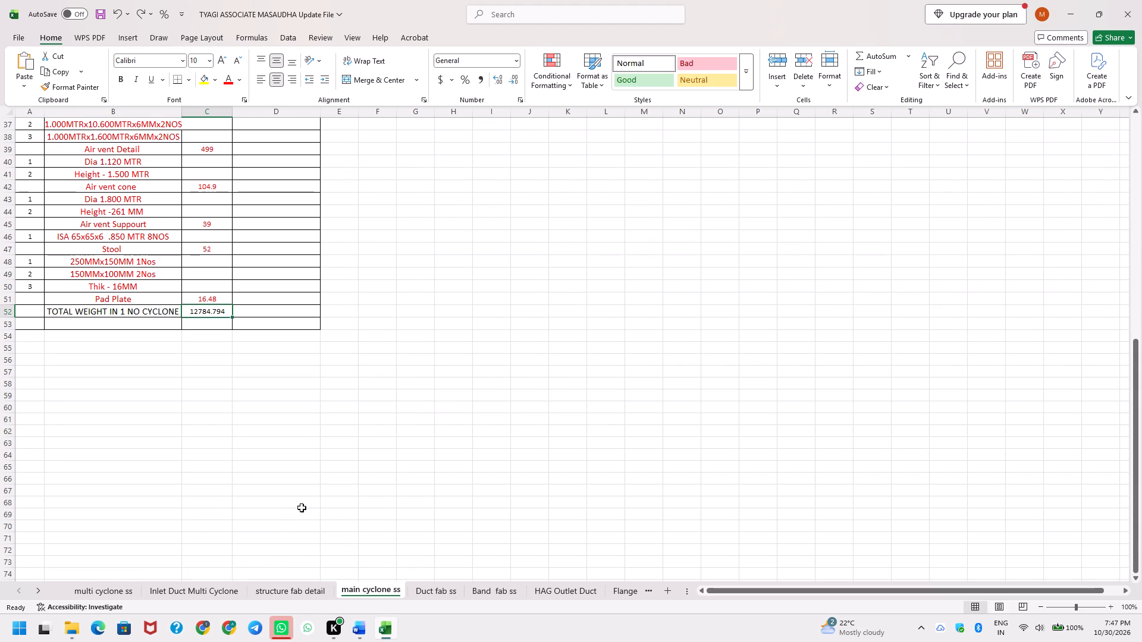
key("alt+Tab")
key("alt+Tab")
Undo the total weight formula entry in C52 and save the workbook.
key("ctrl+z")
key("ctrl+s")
Compare the weights on the Duct fab ss and Band fab ss sheets with rows 5 and 6 of the Word letter's table.
key("ctrl+Page_Down")
key("alt+Tab")
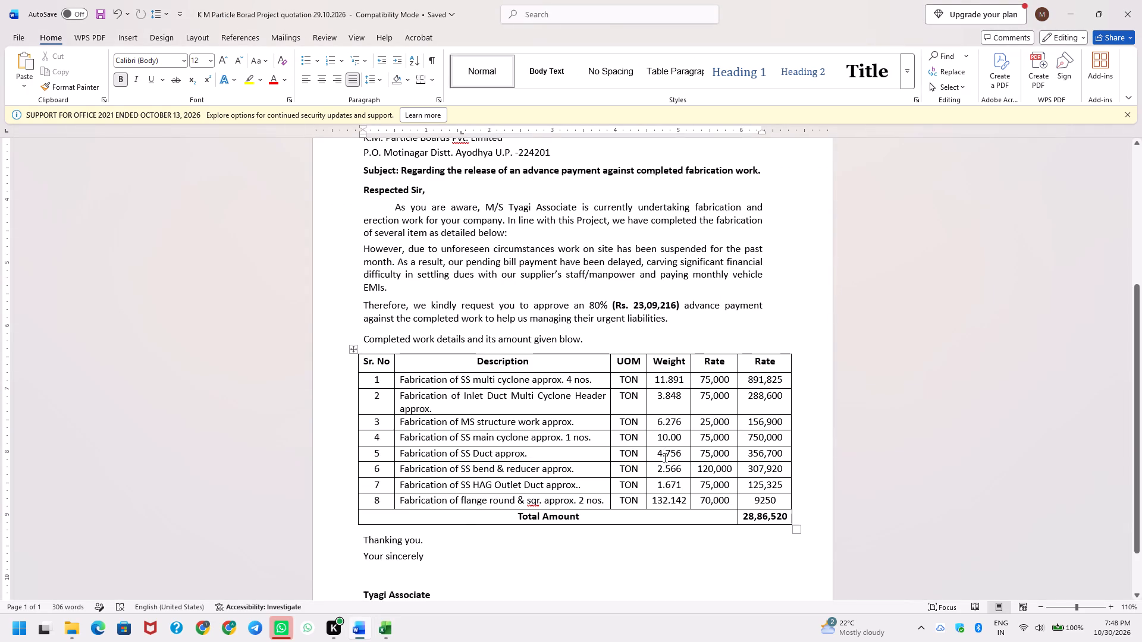
key("alt+Tab")
key("ctrl+Page_Down")
key("alt+Tab")
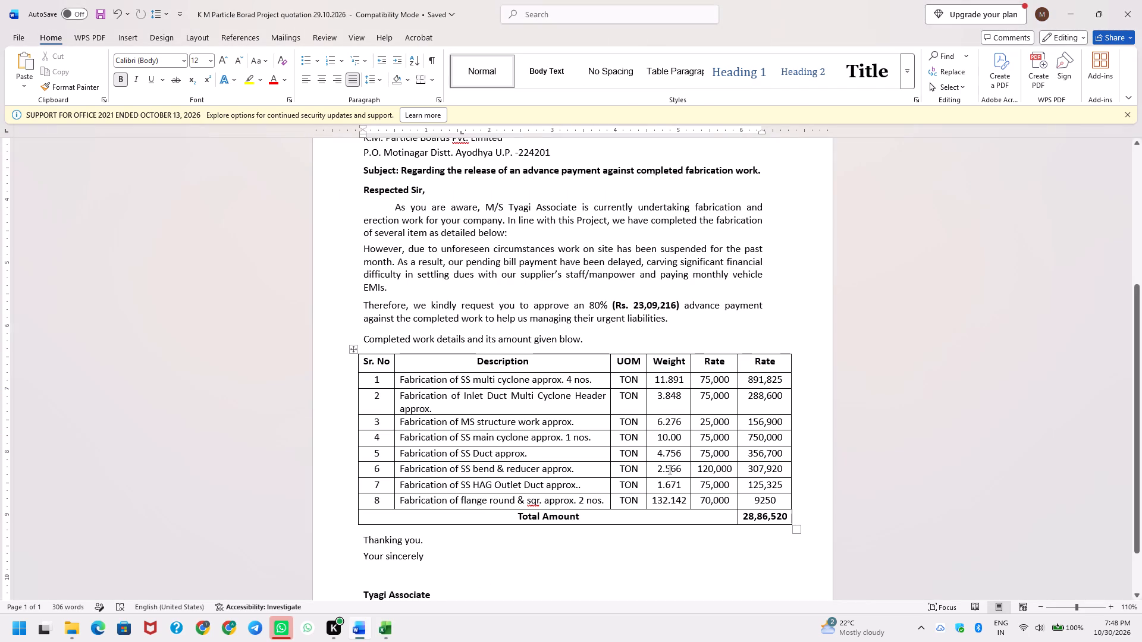
left_click(670, 470)
key("alt+Tab")
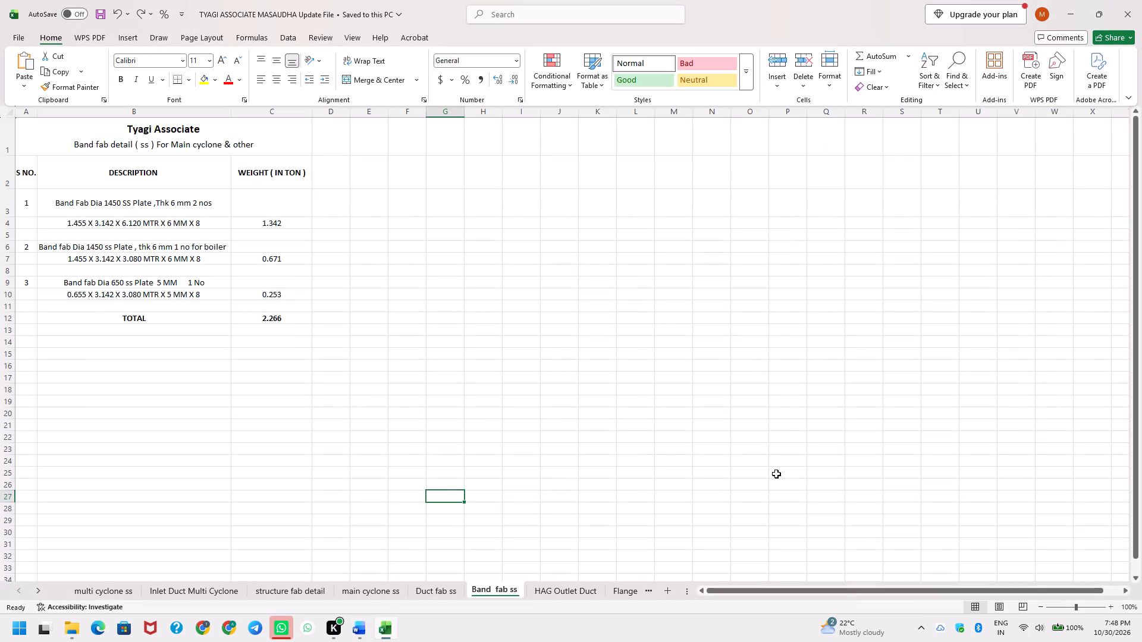
key("Left")
key("Left")
key("Left")
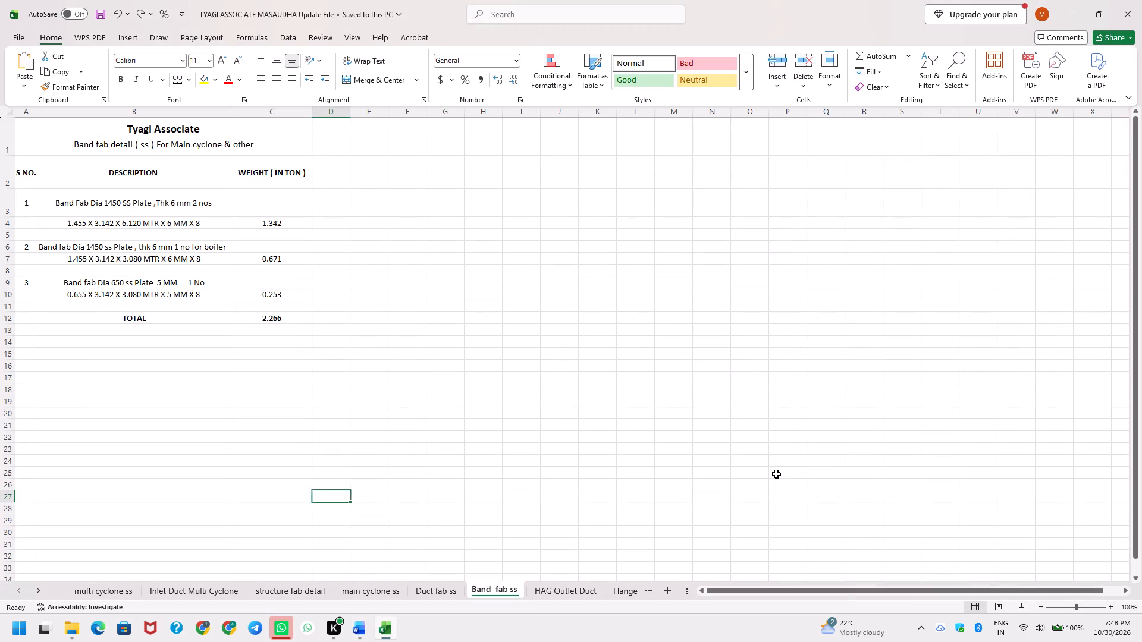
key("Left")
key("ctrl+Up")
key("Up")
key("Down")
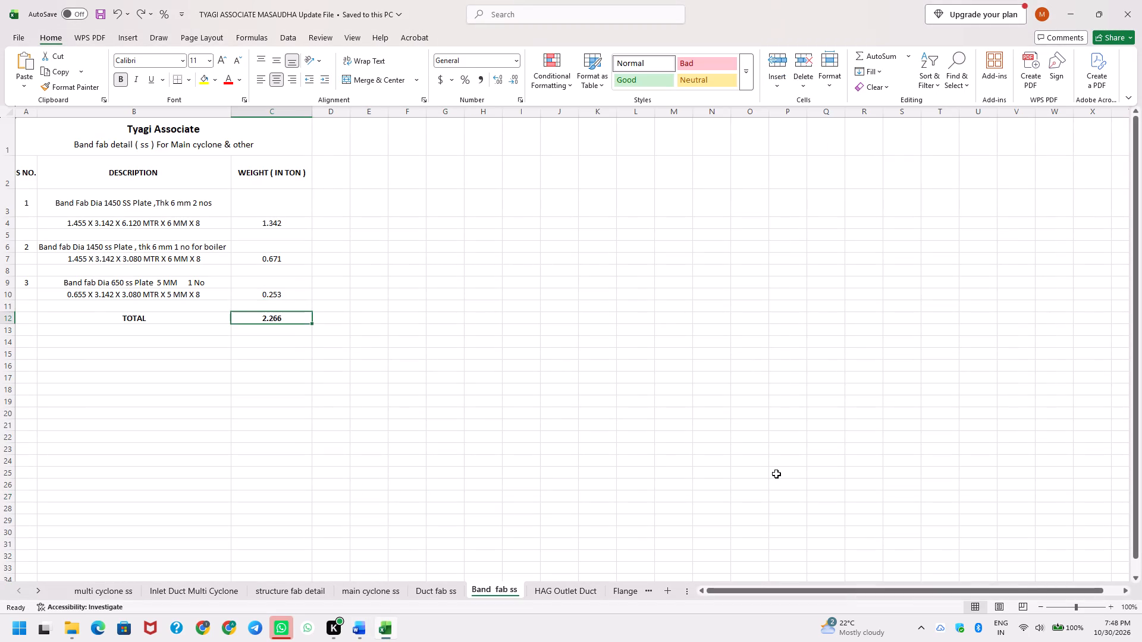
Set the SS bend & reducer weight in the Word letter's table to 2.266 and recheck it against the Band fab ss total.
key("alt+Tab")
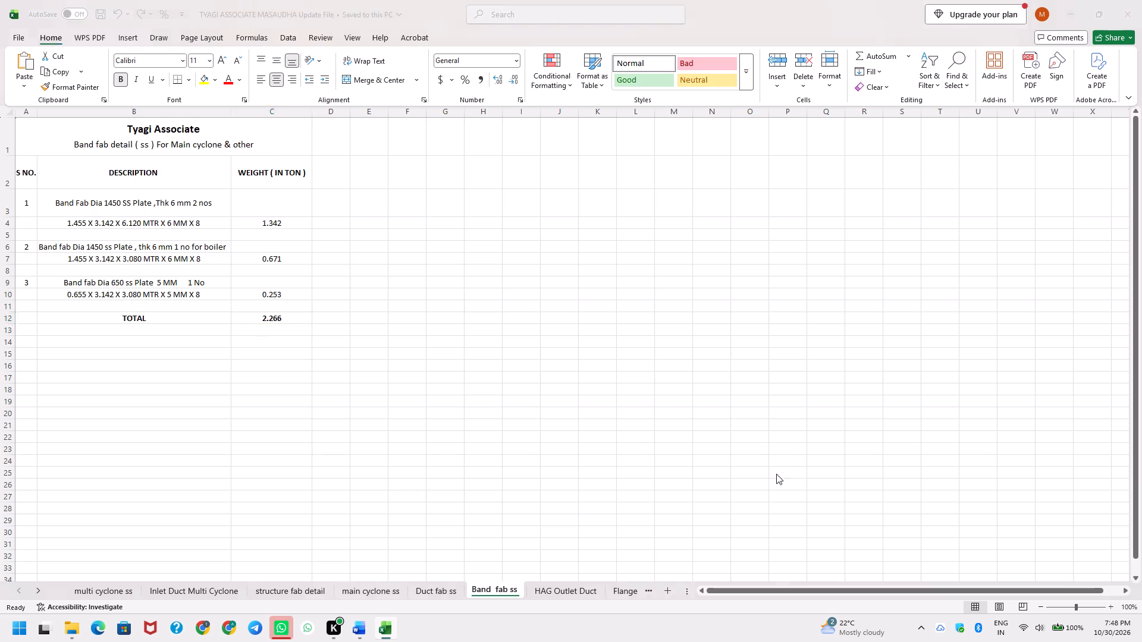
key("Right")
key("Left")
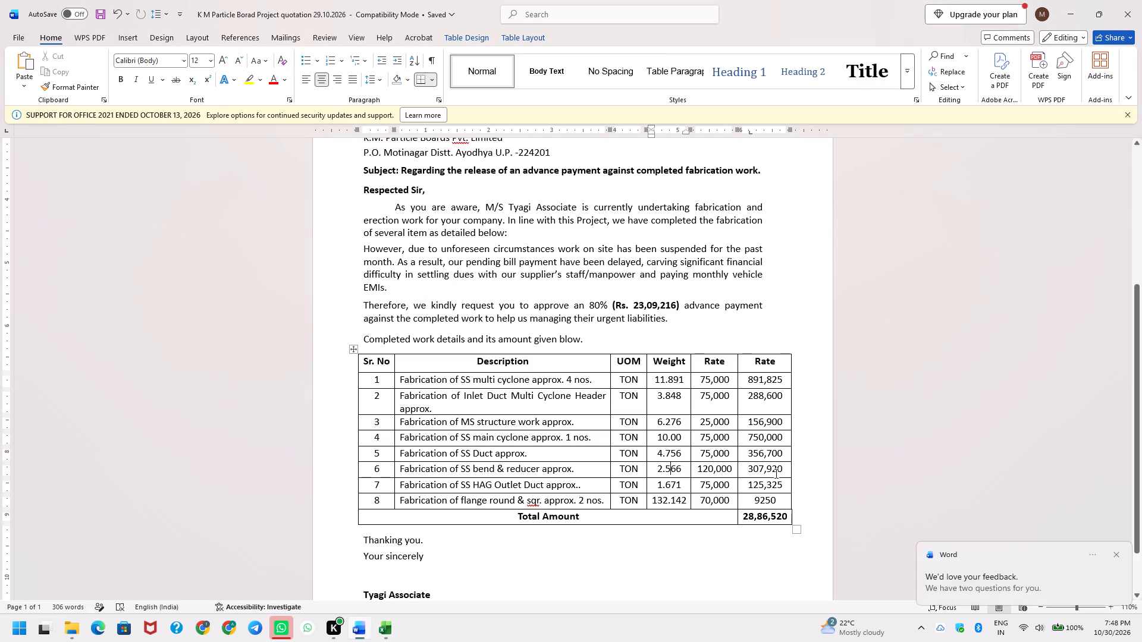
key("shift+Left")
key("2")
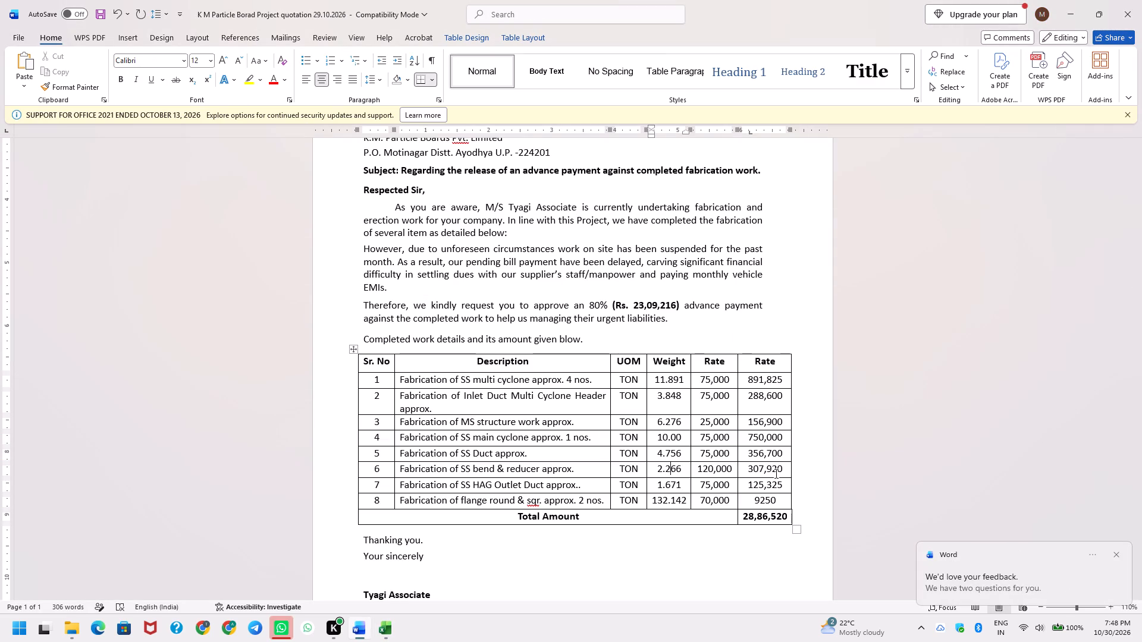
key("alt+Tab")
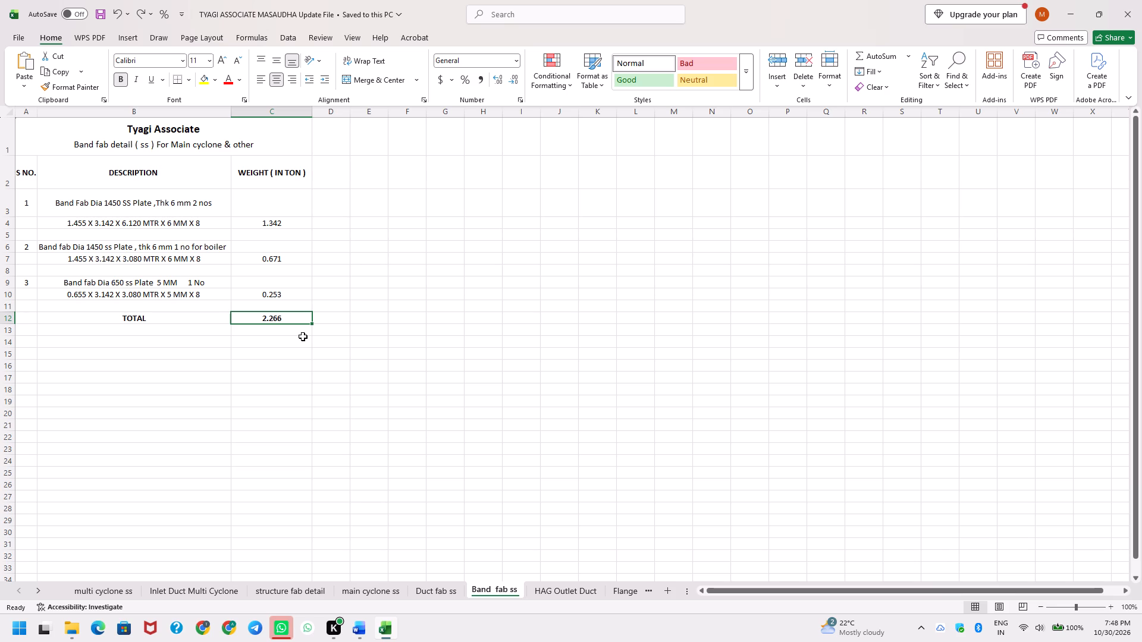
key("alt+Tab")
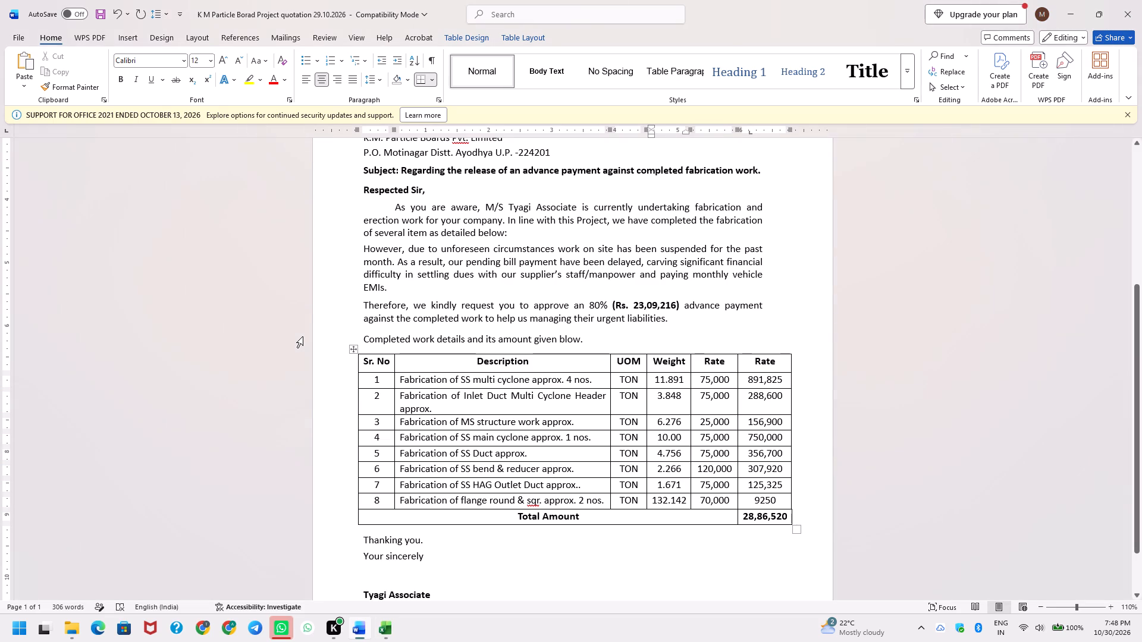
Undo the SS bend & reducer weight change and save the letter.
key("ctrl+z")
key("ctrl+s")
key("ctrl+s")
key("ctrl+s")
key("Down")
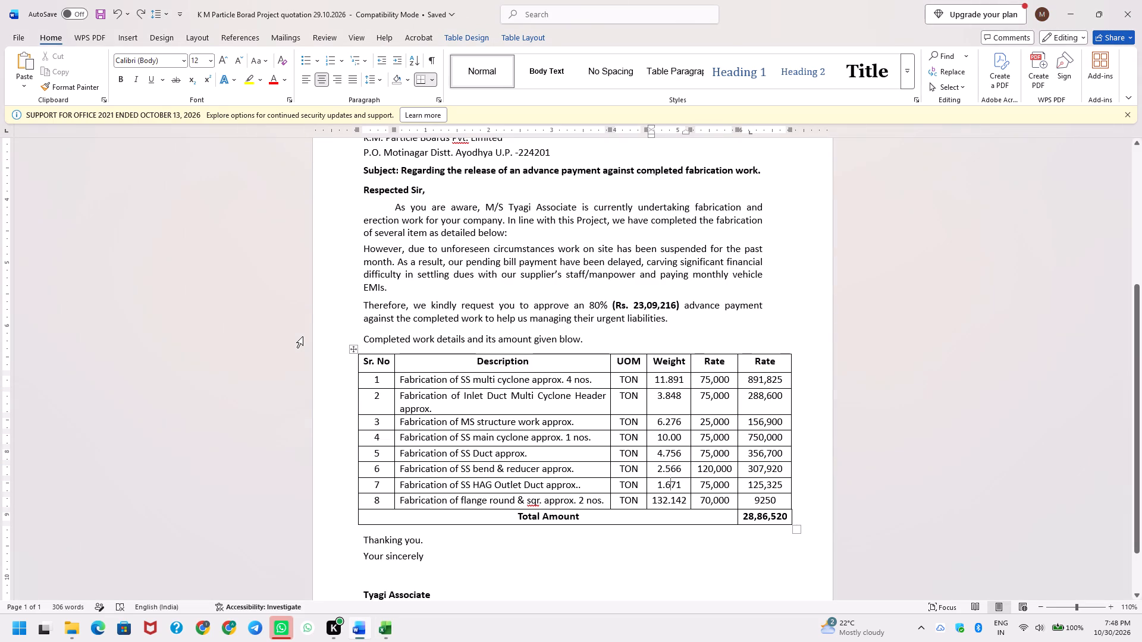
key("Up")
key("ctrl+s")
Compare the HAG Outlet Duct and Flange fab sheets with rows 7 and 8 of the Word letter's table.
key("alt+Tab")
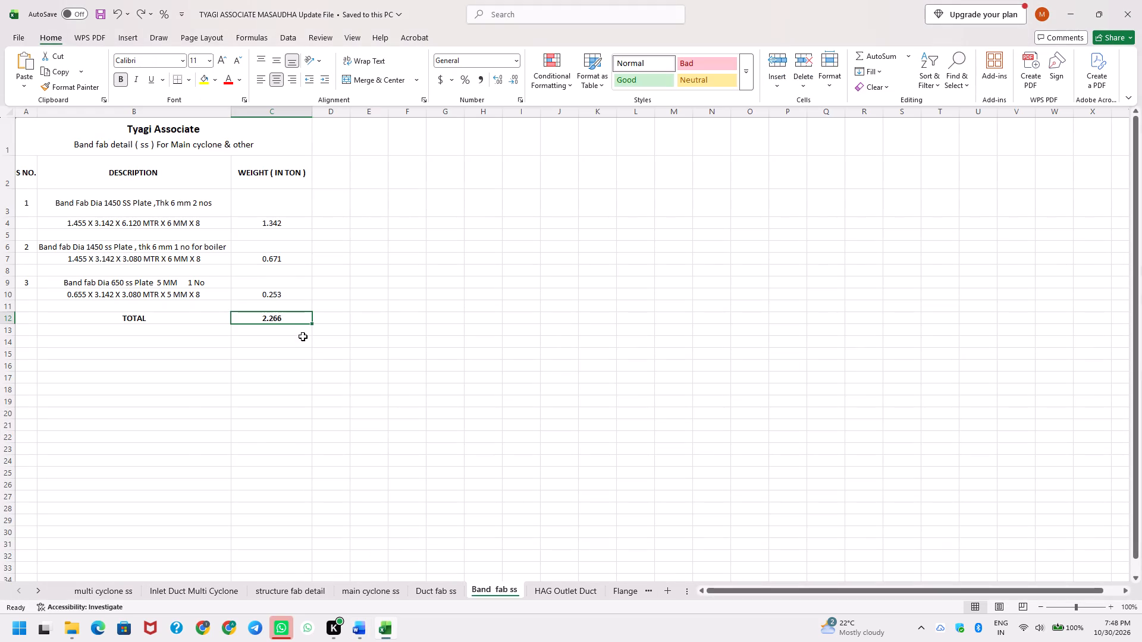
key("ctrl+Page_Down")
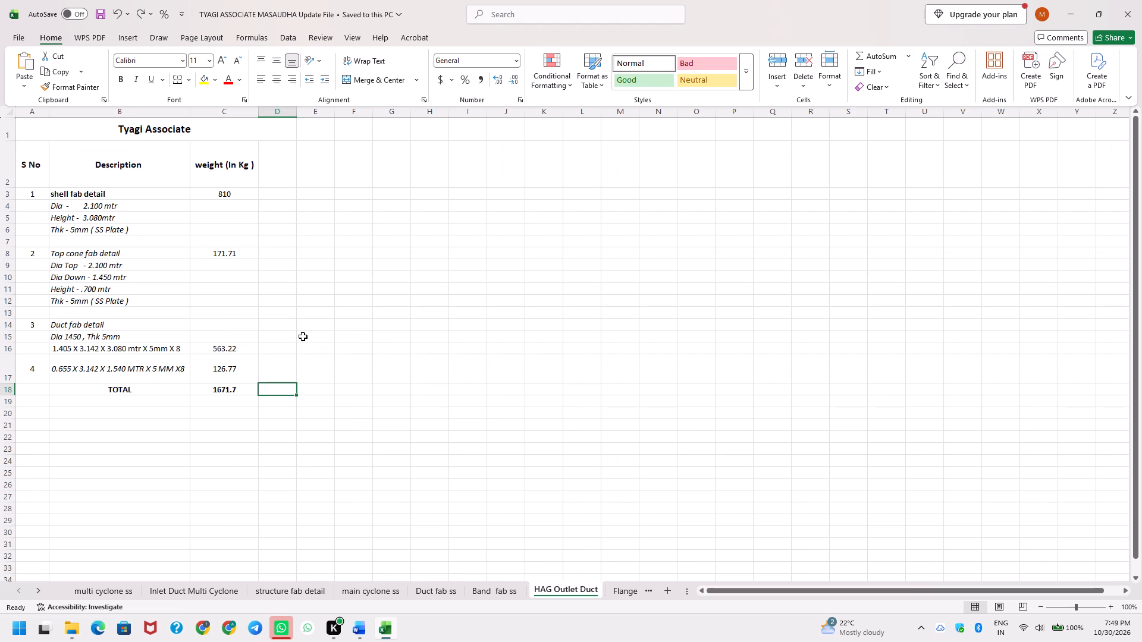
key("alt+Tab")
key("Down")
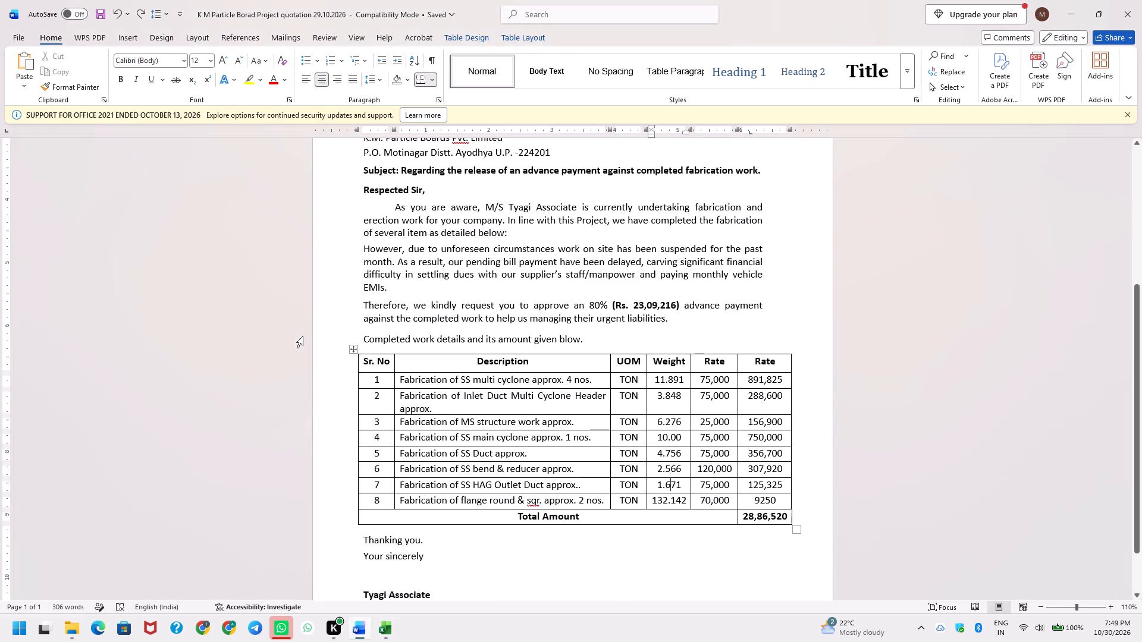
key("alt+Tab")
key("alt+Tab")
key("alt+Tab")
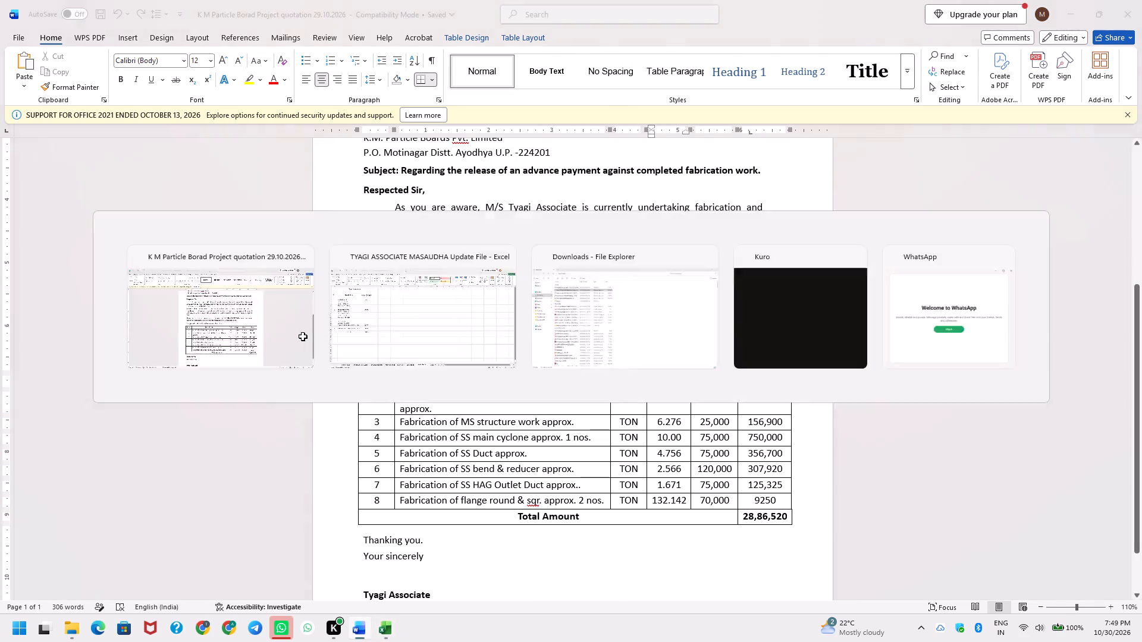
key("ctrl+Page_Down")
key("alt+Tab")
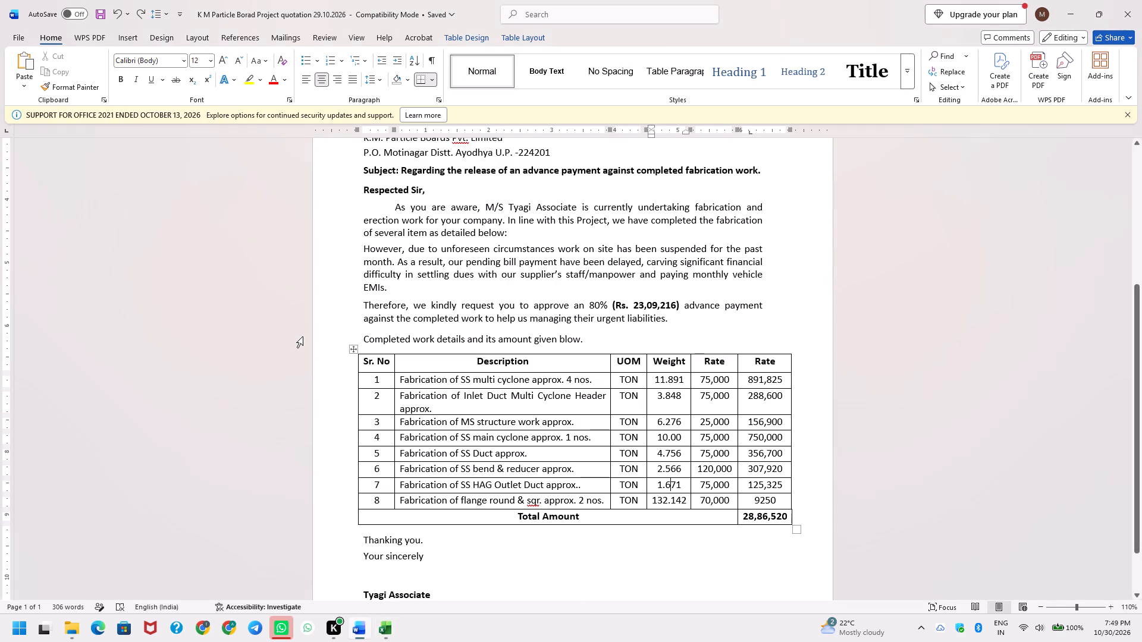
Recheck the Band fab ss sheet in Excel against the SS bend & reducer row in the Word letter's table.
key("alt+Tab")
key("ctrl+Page_Up")
key("ctrl+Page_Up")
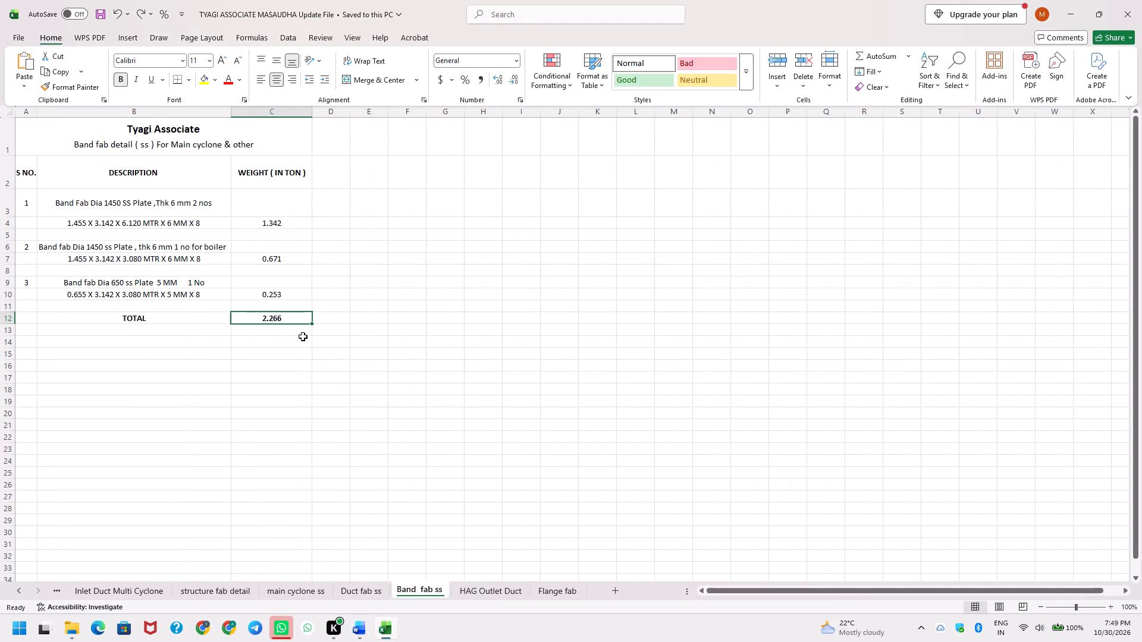
key("alt+Tab")
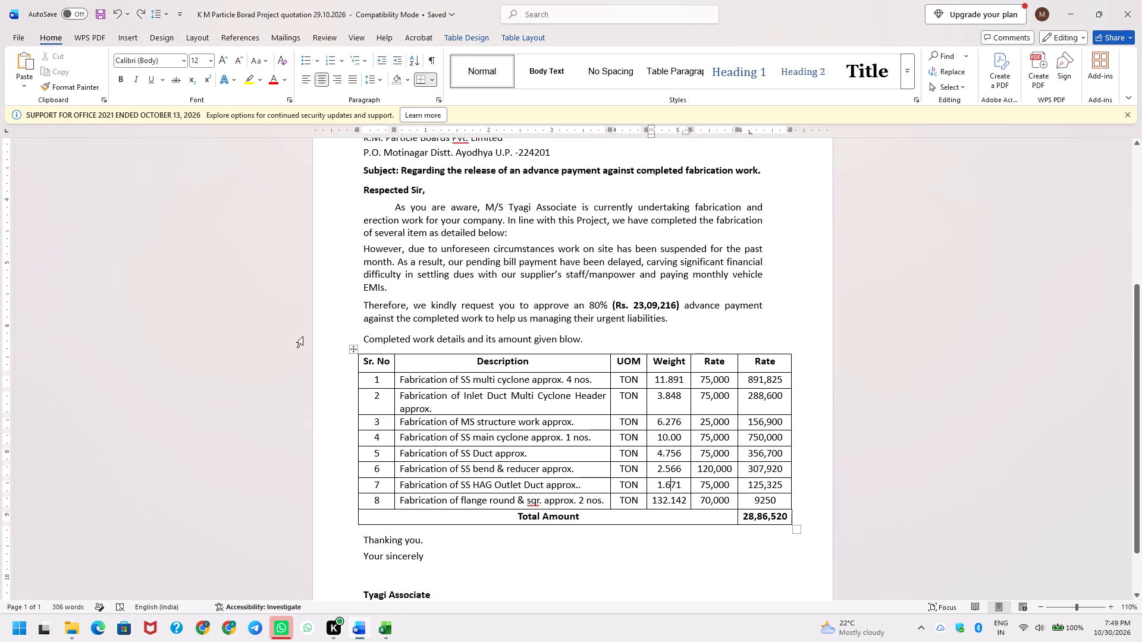
key("Down")
key("Up")
key("Up")
key("Left")
key("Left")
key("Left")
key("shift+Tab")
key("Left")
key("Left")
key("Left")
key("Left")
key("Left")
key("Left")
key("Left")
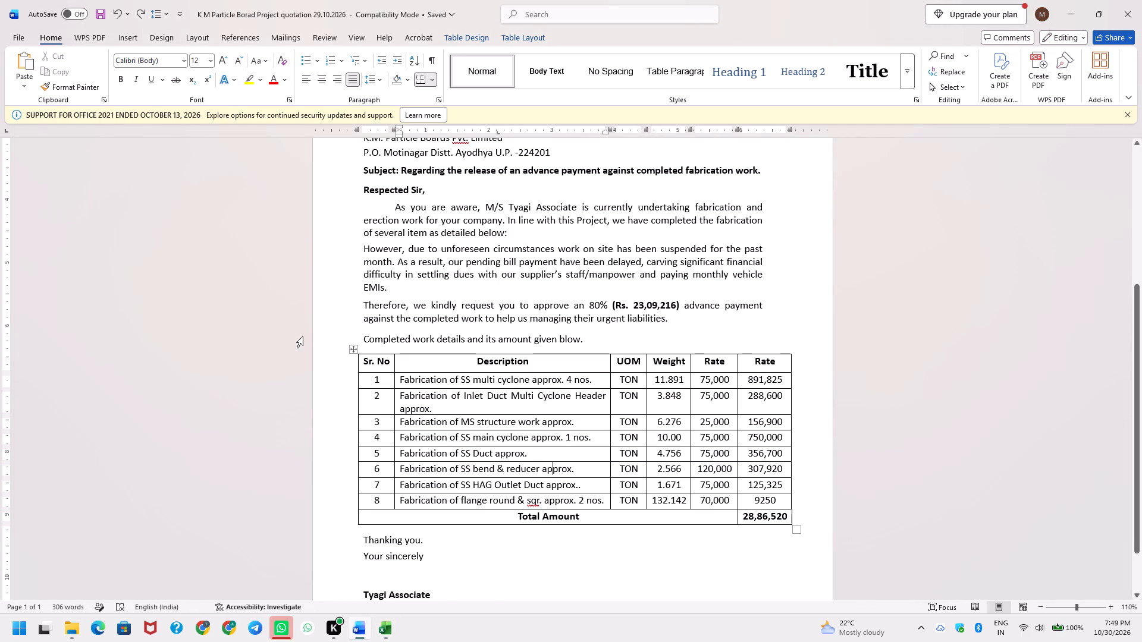
Insert two blank rows at row 11, above the TOTAL row, on the Band fab ss sheet in Excel.
key("alt+Tab")
key("Left")
key("Up")
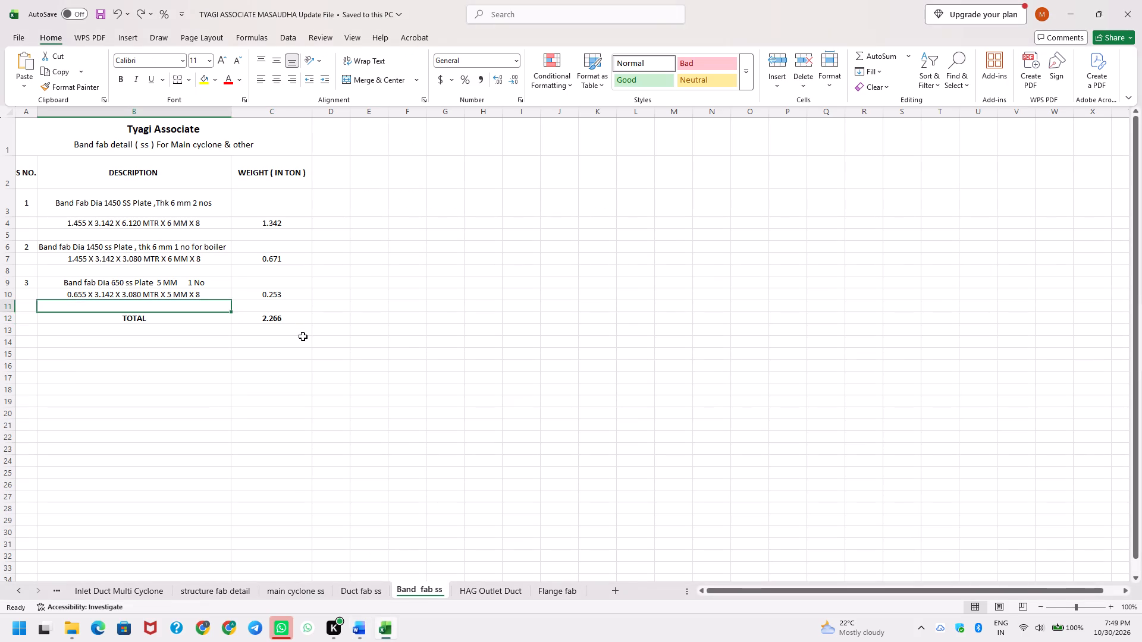
key("Left")
key("shift+space")
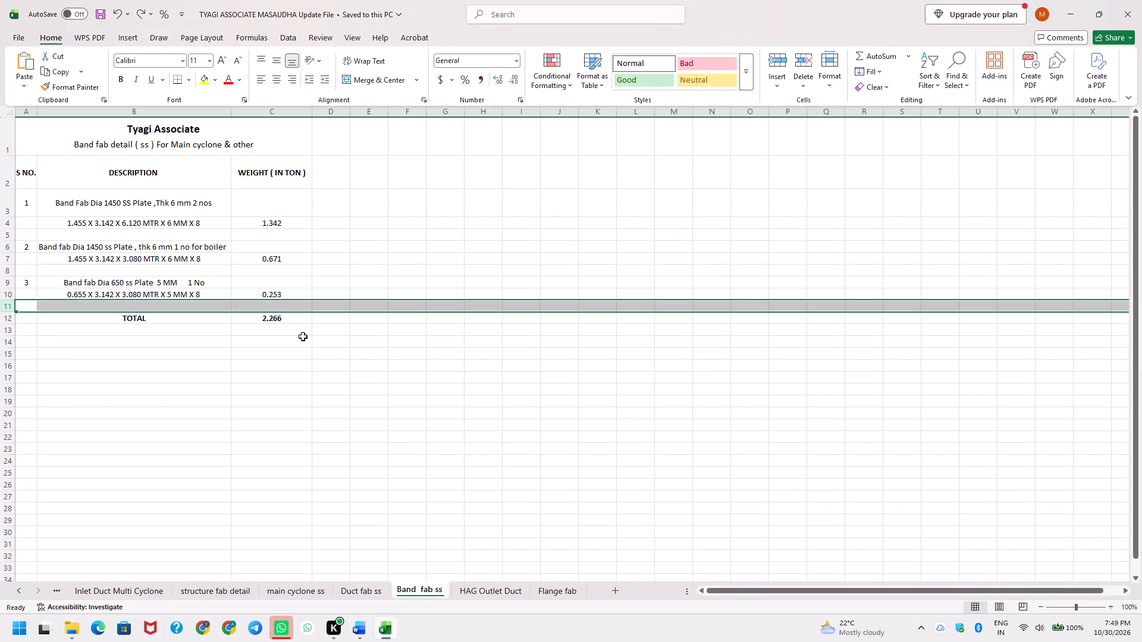
key("ctrl+plus")
key("ctrl+plus")
Add serial number 4 with the description "Reducer Round to Sqr." in row 12 of the Band fab ss sheet.
key("Left")
key("Down")
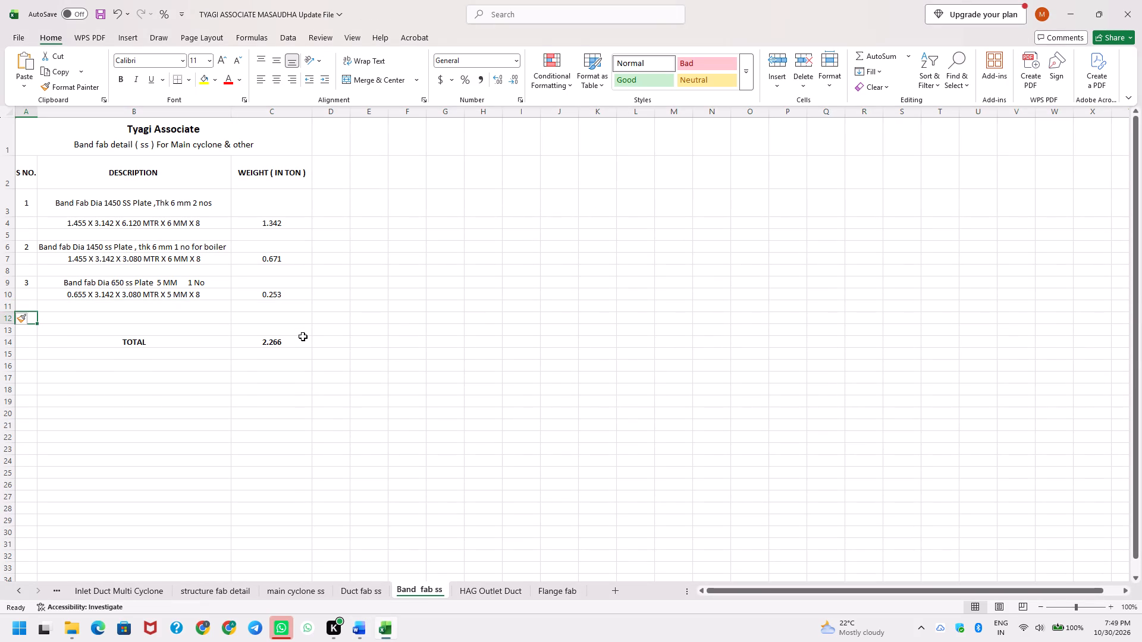
key("4")
key("Tab")
type("Red")
type("ucer")
key("space")
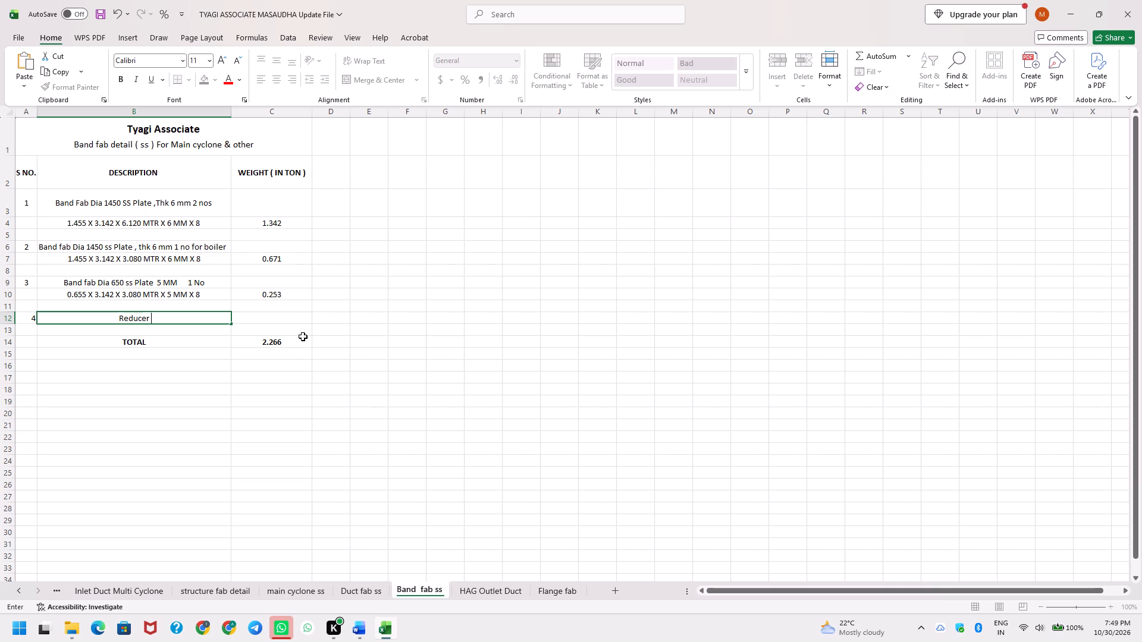
type("Round")
key("space")
type("to Sqr")
key("period")
key("Return")
Enter 0.300 as the weight of the Reducer Round to Sqr. item in C12.
key("Up")
key("Right")
key("Right")
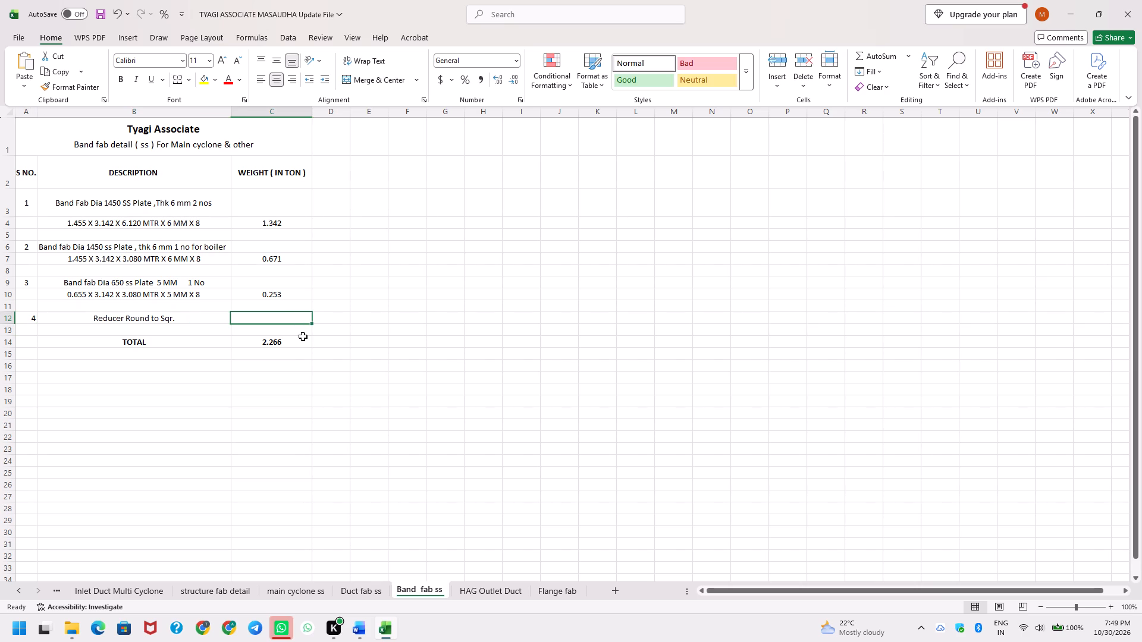
type("0.")
type("300")
key("Return")
key("Down")
key("Up")
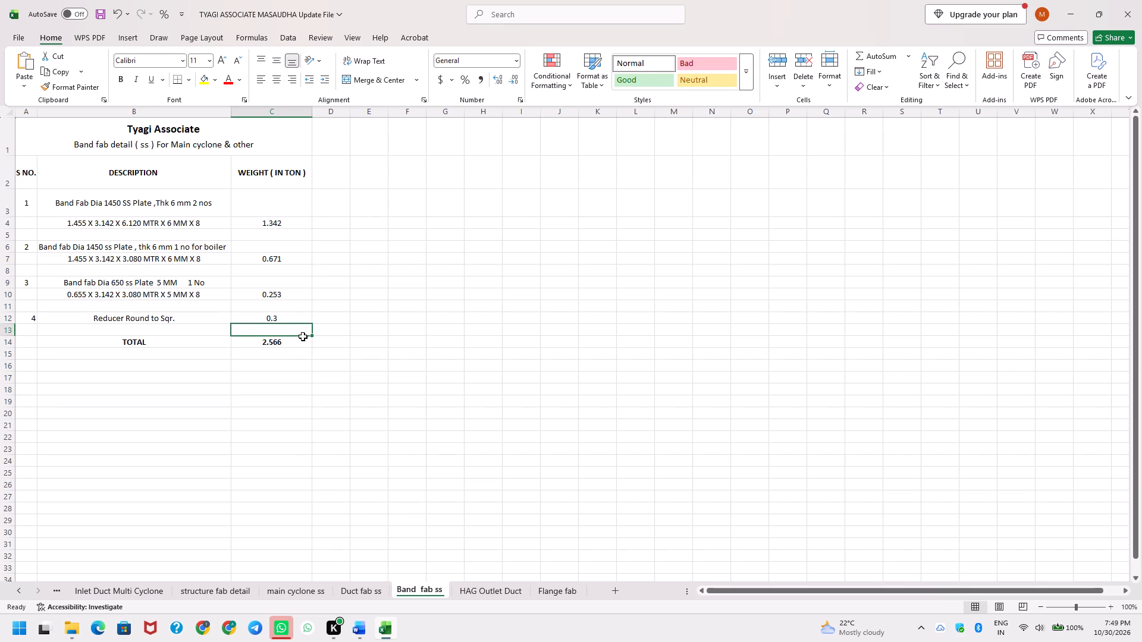
key("Up")
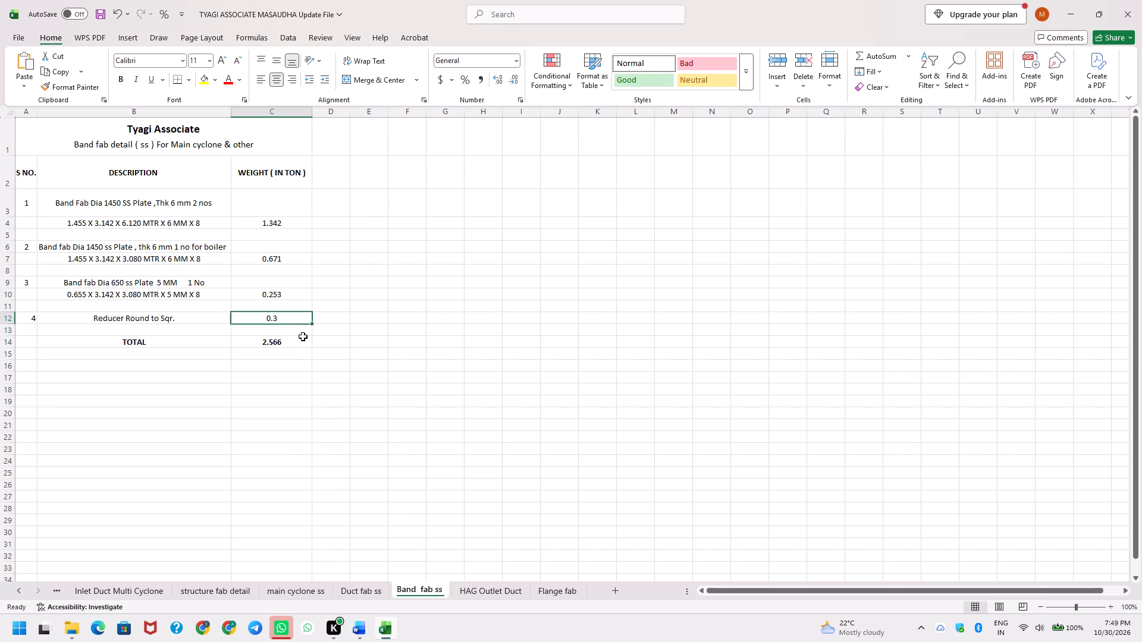
key("F2")
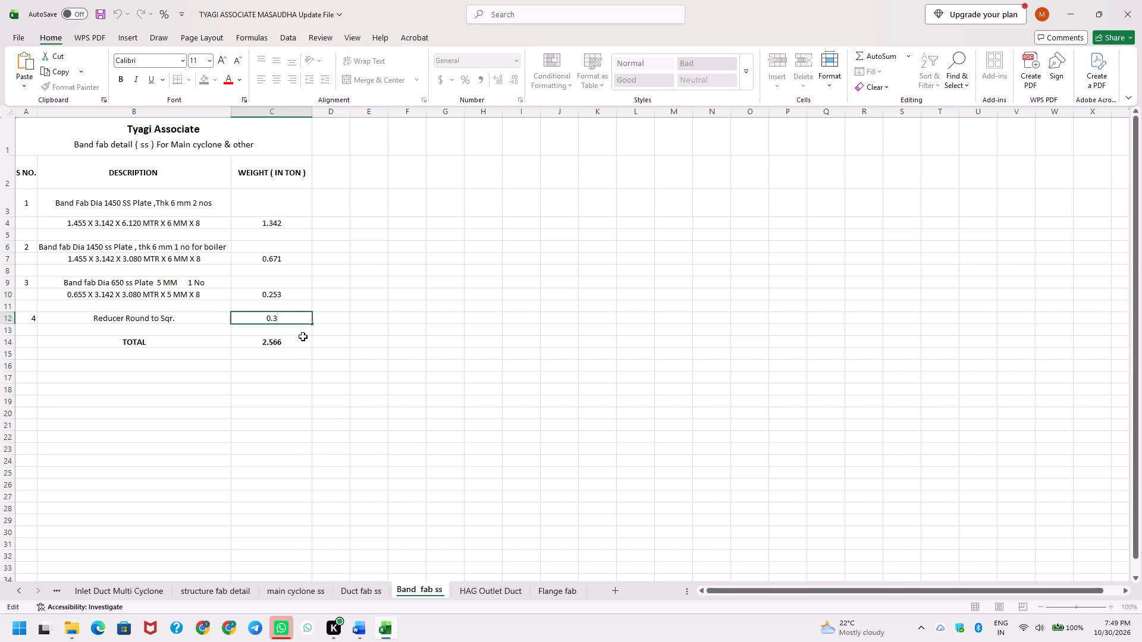
type("00")
key("Return")
key("Up")
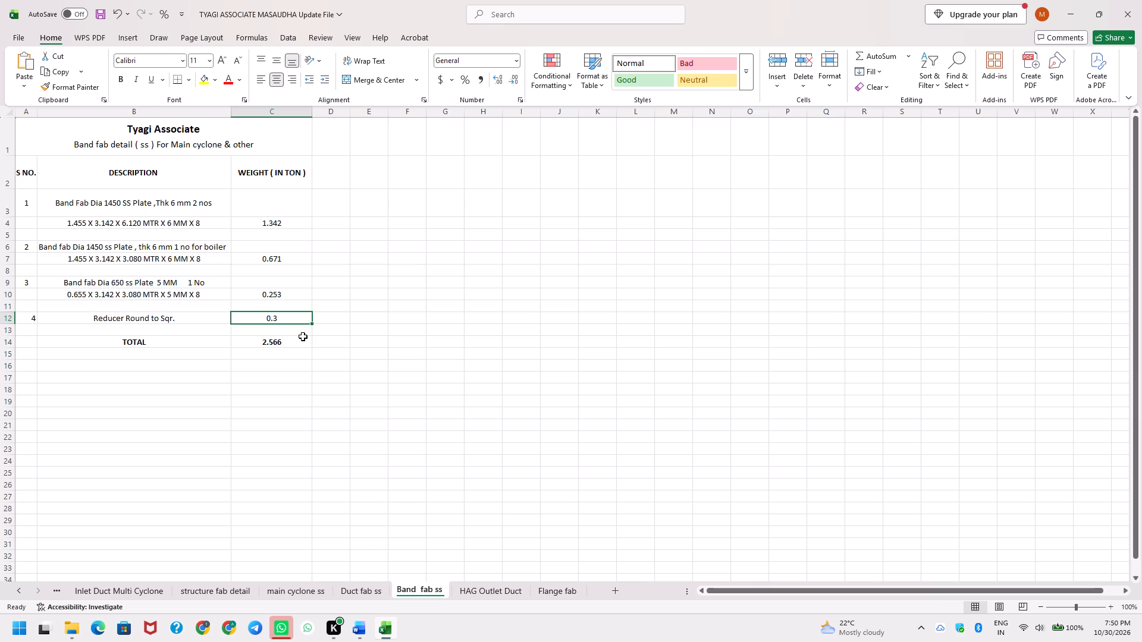
Save both the Excel workbook and the Word quotation letter.
key("ctrl+s")
key("ctrl+s")
key("ctrl+s")
key("ctrl+s")
key("alt+Tab")
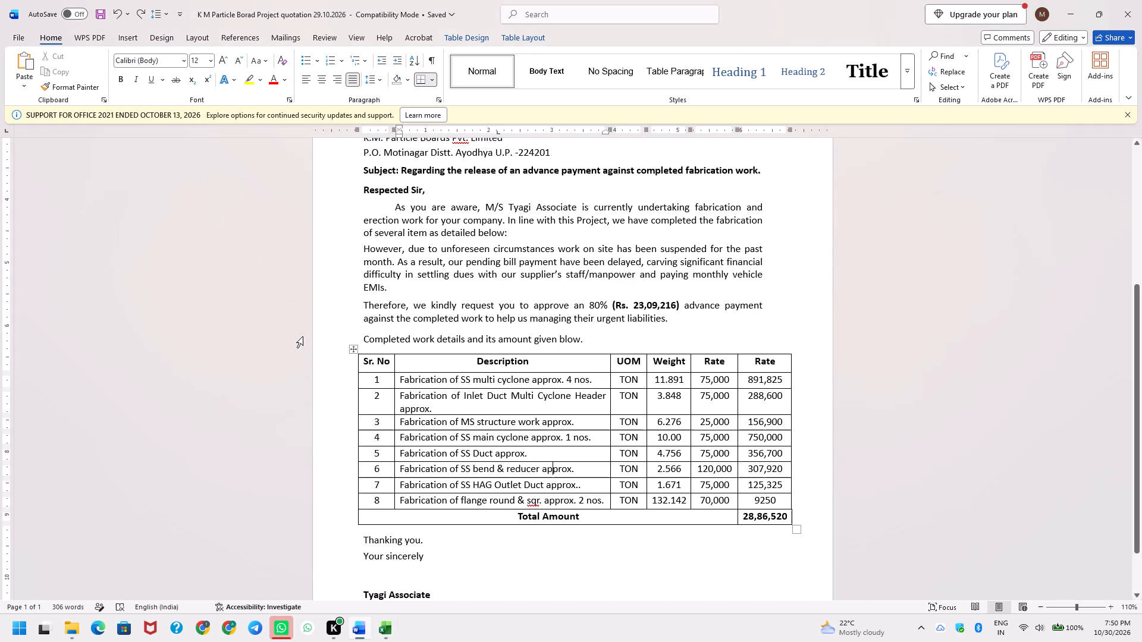
key("alt+Tab")
key("alt+Tab")
key("ctrl+s")
key("ctrl+s")
key("alt+Tab")
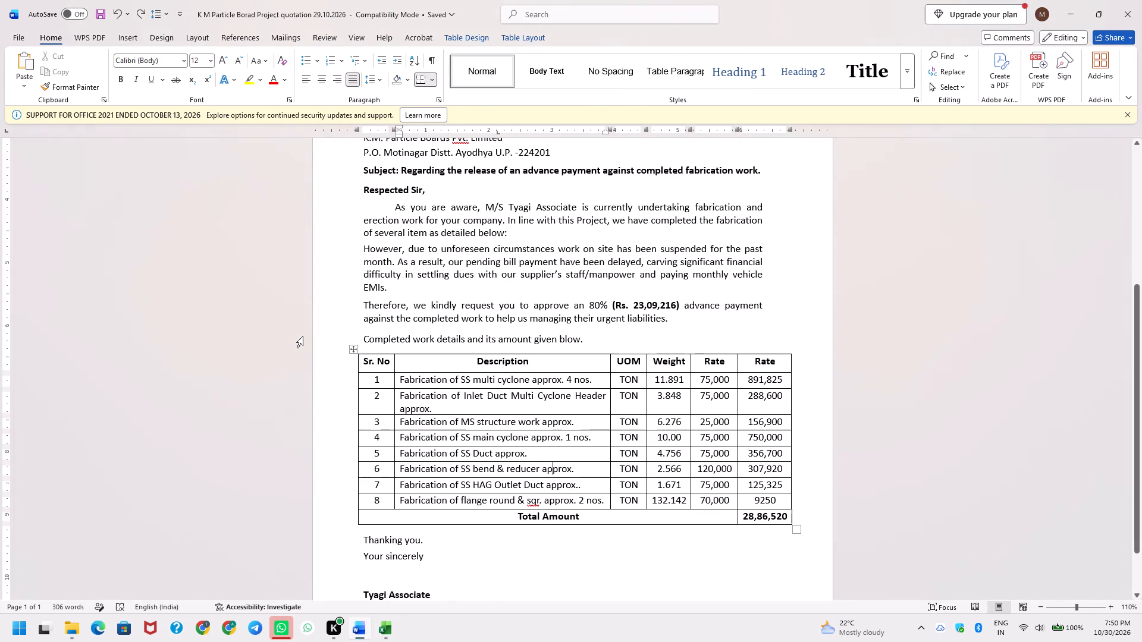
key("ctrl+s")
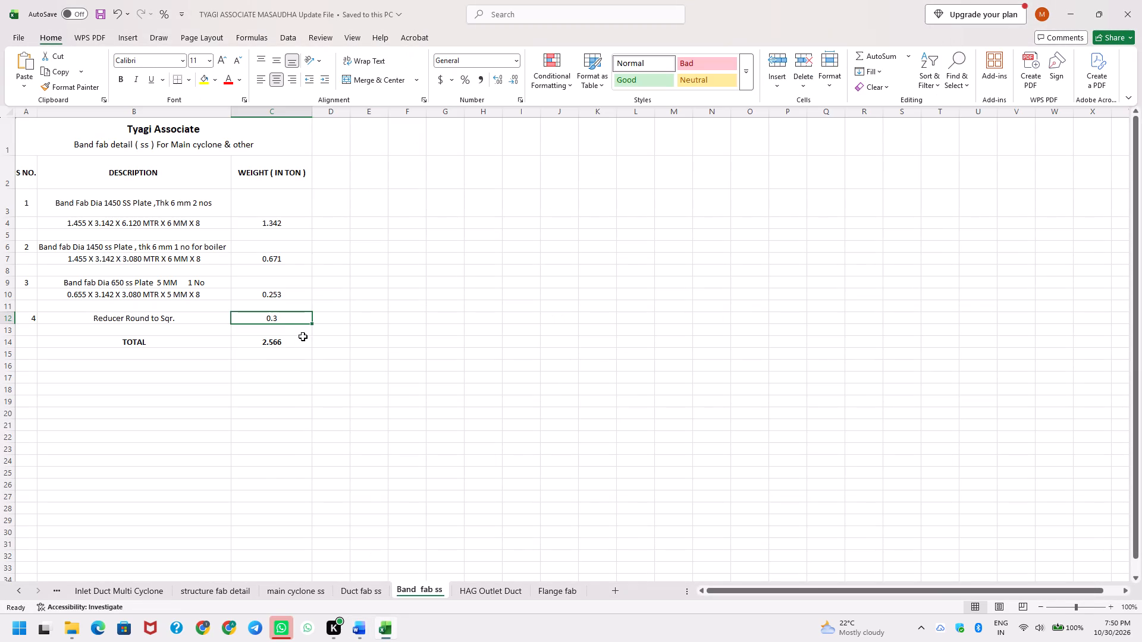
Recheck the HAG Outlet Duct and Flange fab sheets against the Word letter's table, saving the workbook.
key("alt+Tab")
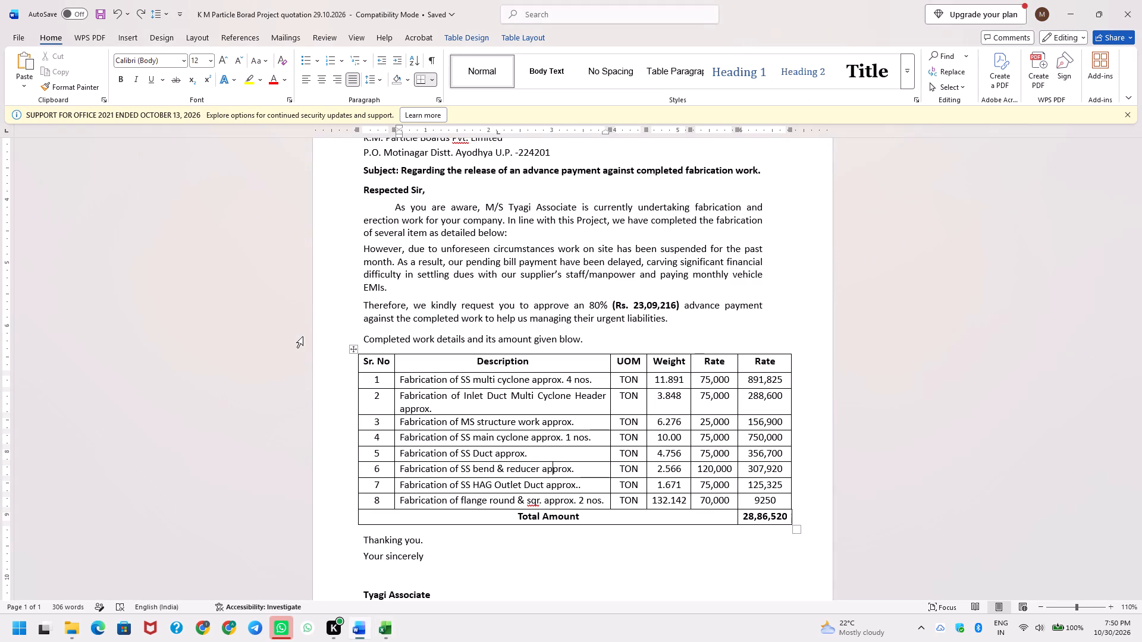
key("alt+Tab")
key("ctrl+Page_Down")
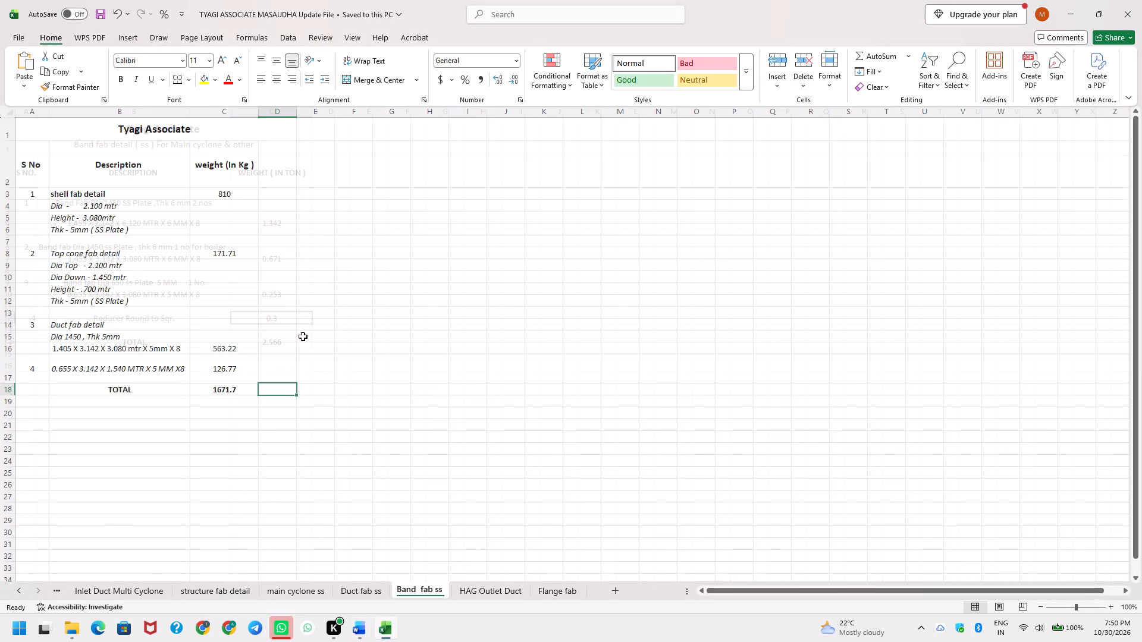
key("alt+Tab")
key("alt+Tab")
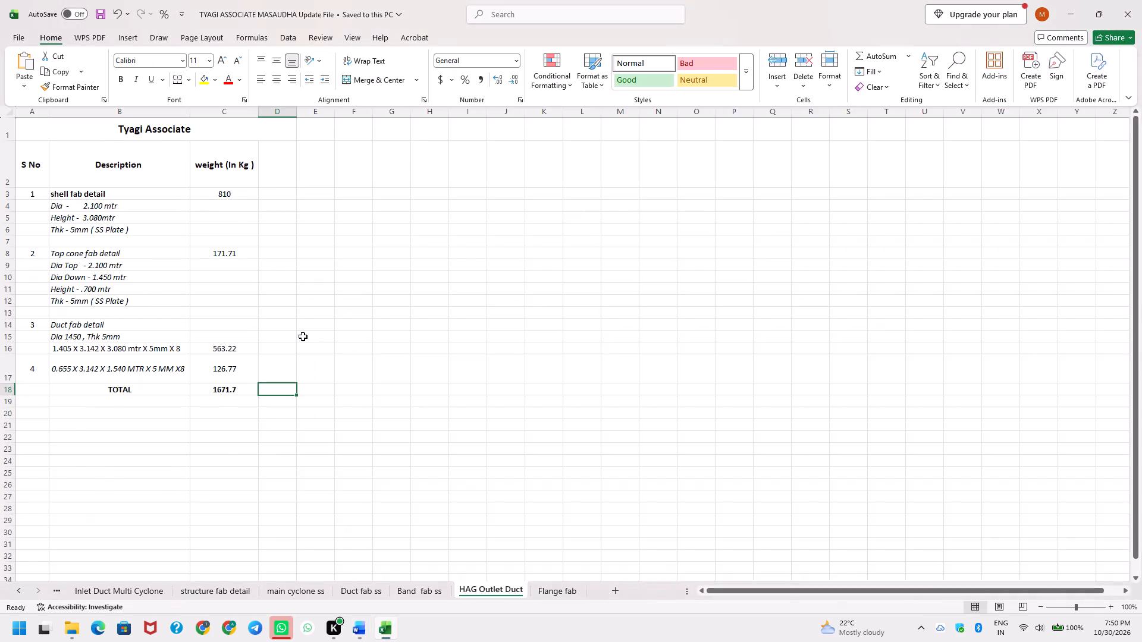
key("ctrl+Page_Down")
key("alt+Tab")
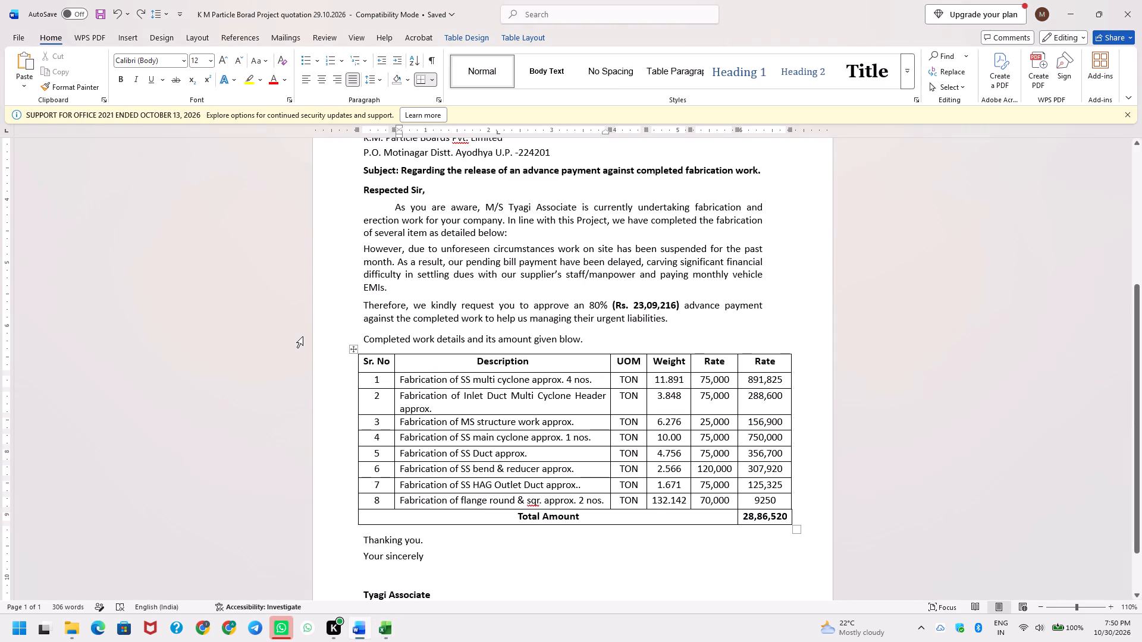
key("alt+Tab")
key("ctrl+s")
key("alt+Tab")
Look over the letter's weight column, letterhead and body text, and save the letter.
key("Up")
key("Right")
key("Right")
key("Right")
key("Right")
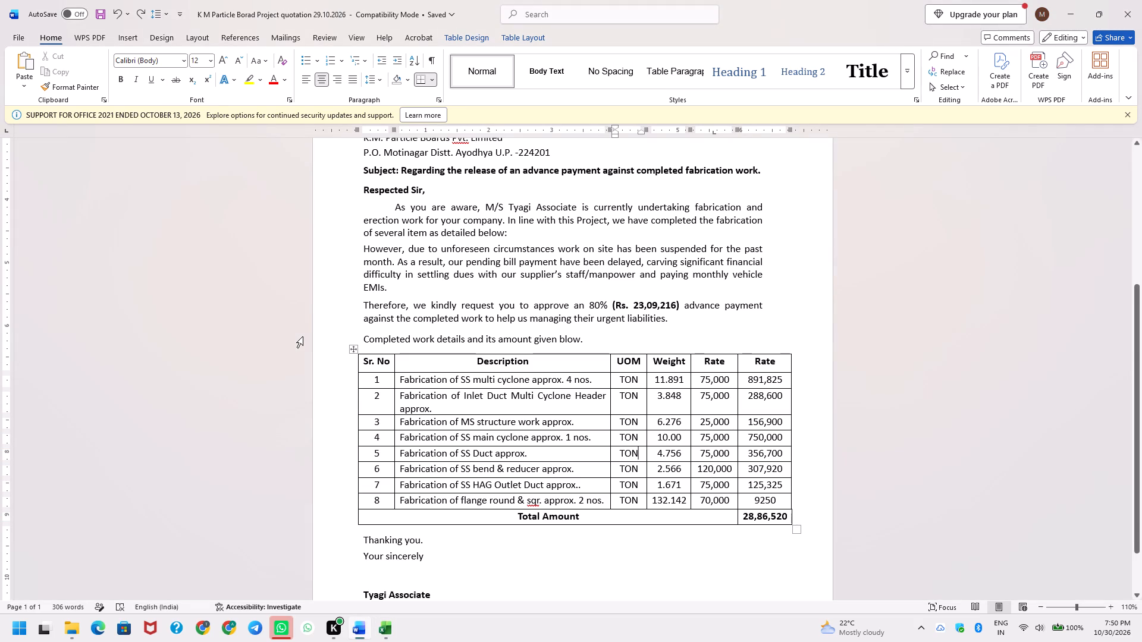
key("Right")
key("Right")
key("ctrl+s")
key("ctrl+Up")
key("Up")
key("Up")
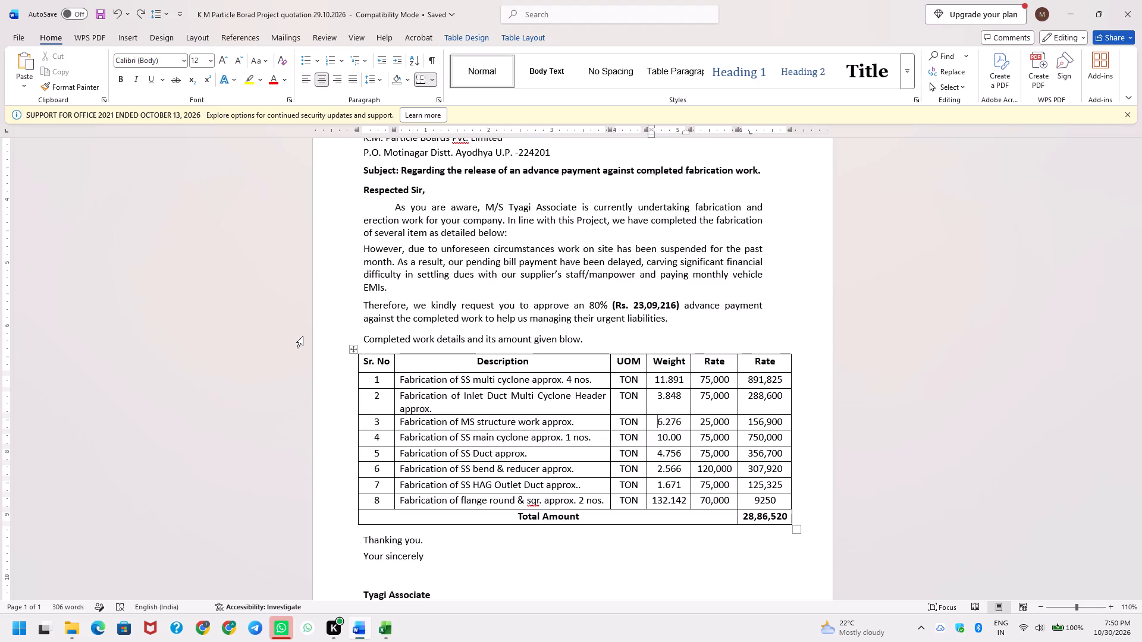
scroll(387, 278, "up", 2)
key("ctrl+s")
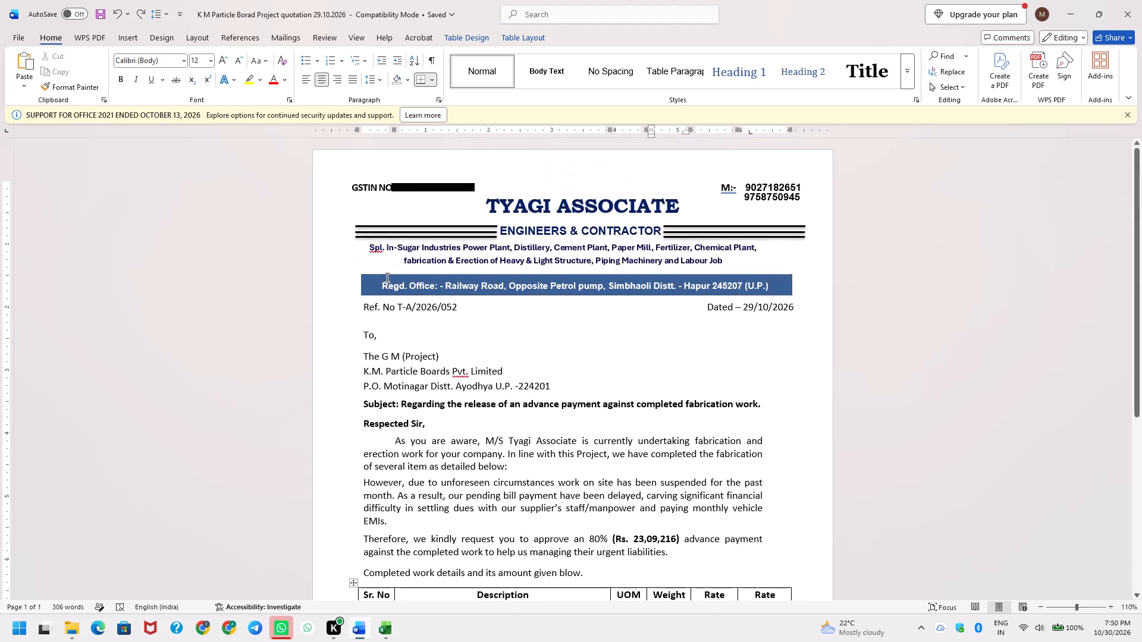
key("ctrl+s")
scroll(457, 344, "down", 1)
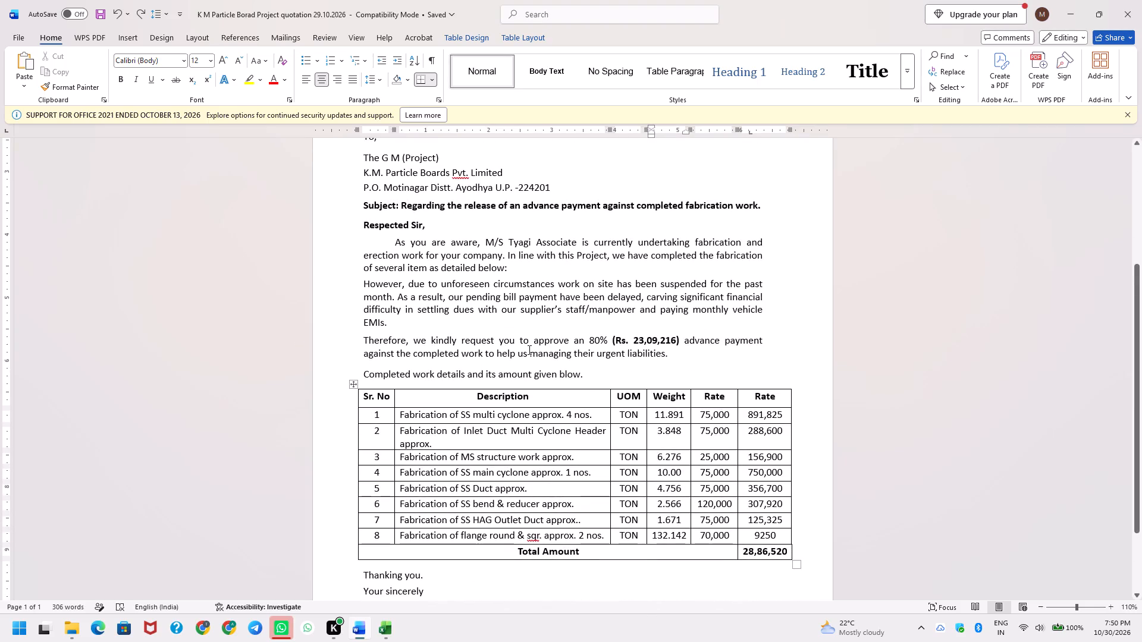
Print the letter with Microsoft Print to PDF, overwriting K M Particle Boards regarding advance payment 29.10.2026 in Quotation PDF, and save the document.
key("ctrl+p")
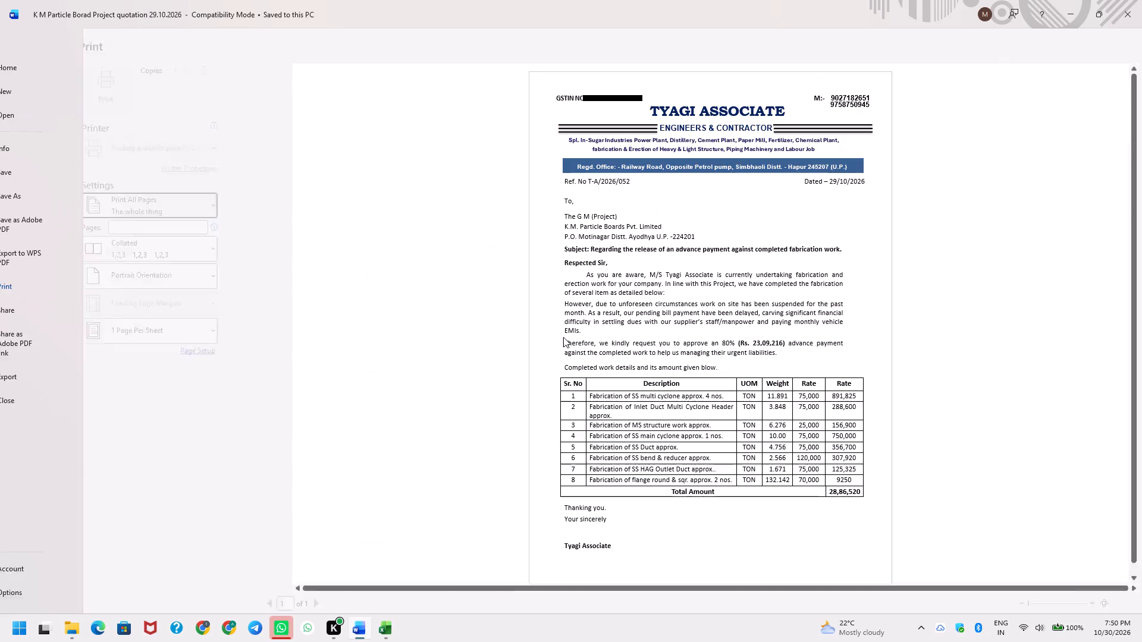
left_click(165, 142)
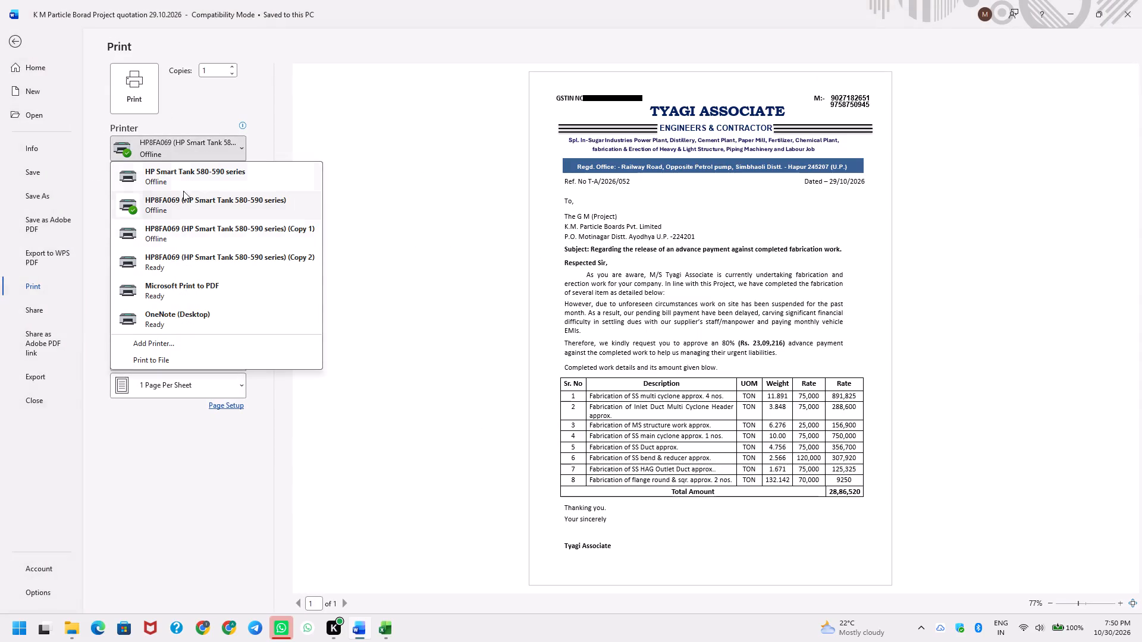
left_click(184, 284)
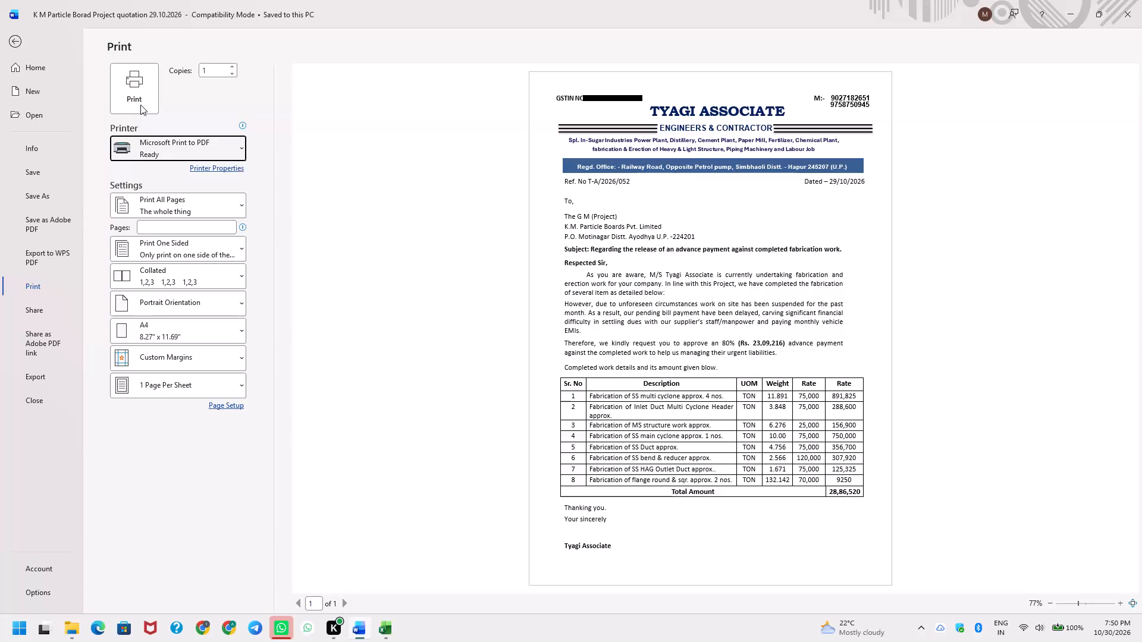
left_click(140, 105)
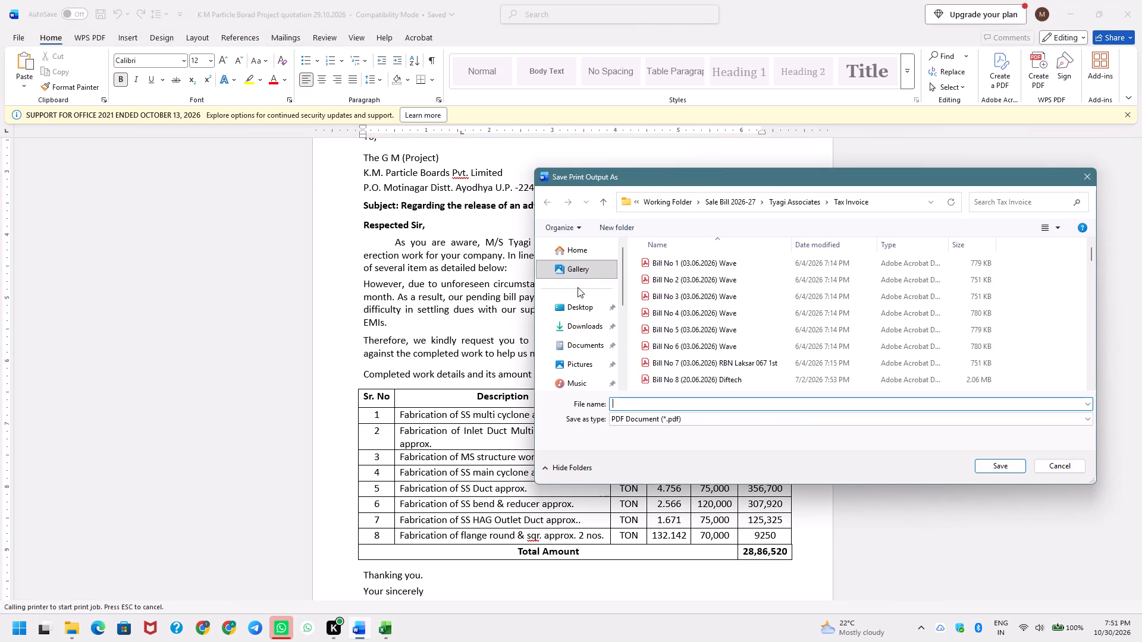
scroll(585, 332, "down", 3)
left_click(586, 303)
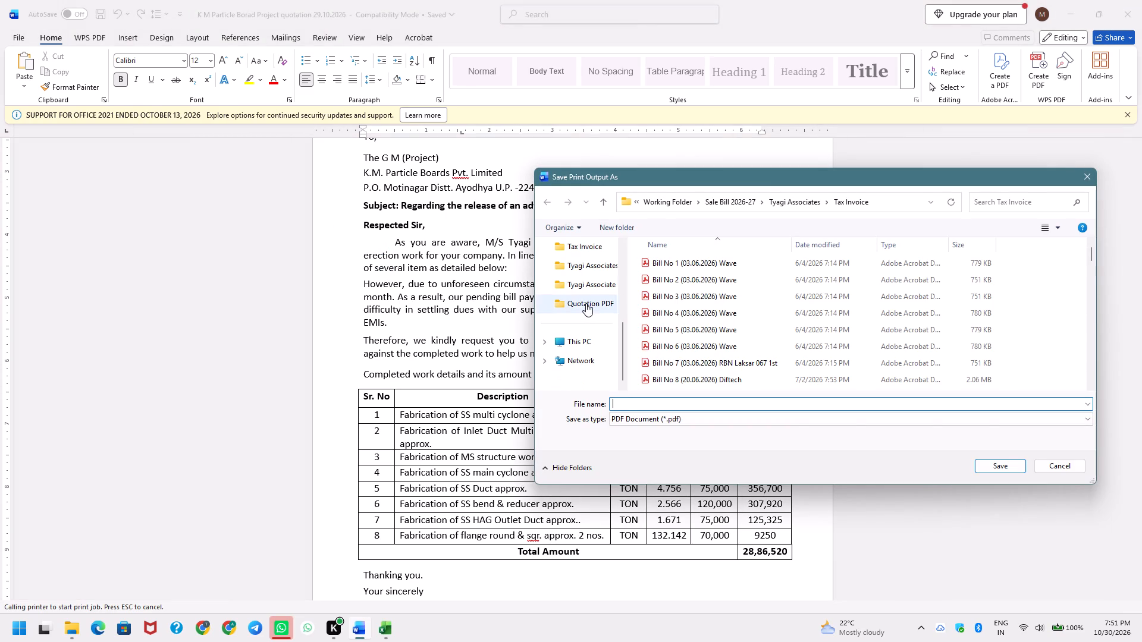
left_click(688, 270)
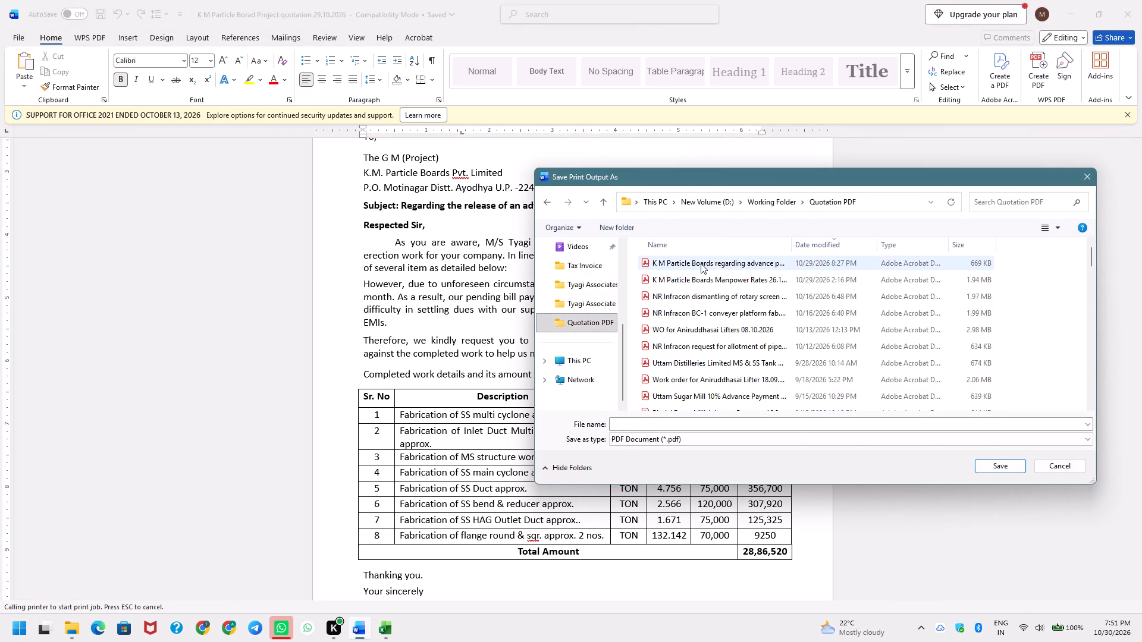
left_click(701, 263)
key("Return")
key("Left")
key("Return")
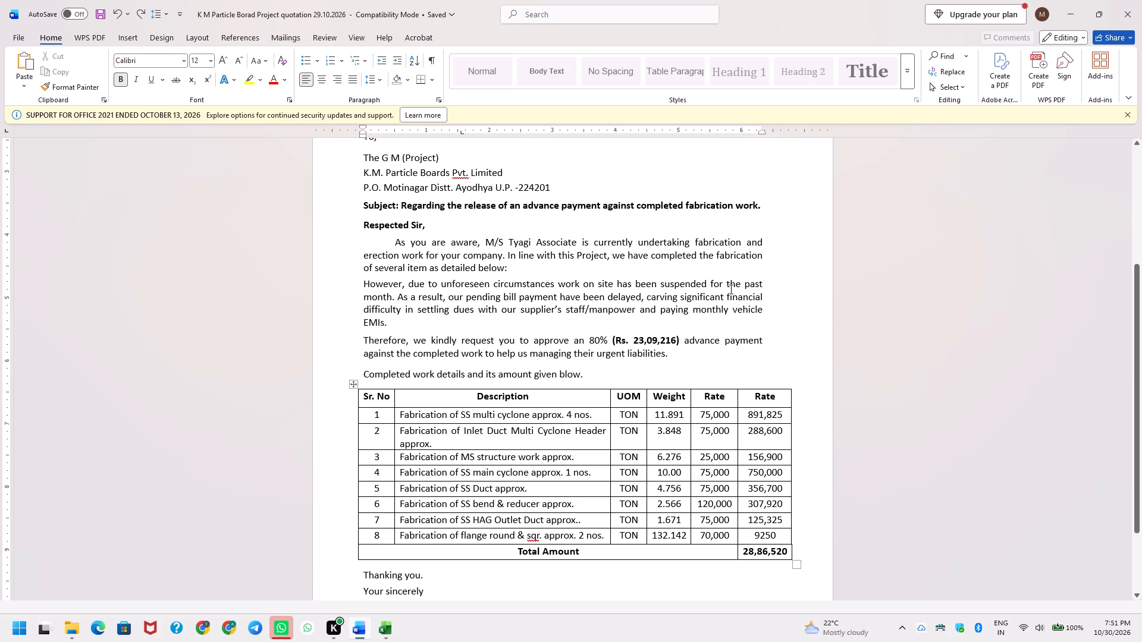
key("ctrl+s")
key("ctrl+s")
key("ctrl+s")
Switch to File Explorer and open the Quotation PDF folder.
key("super+d")
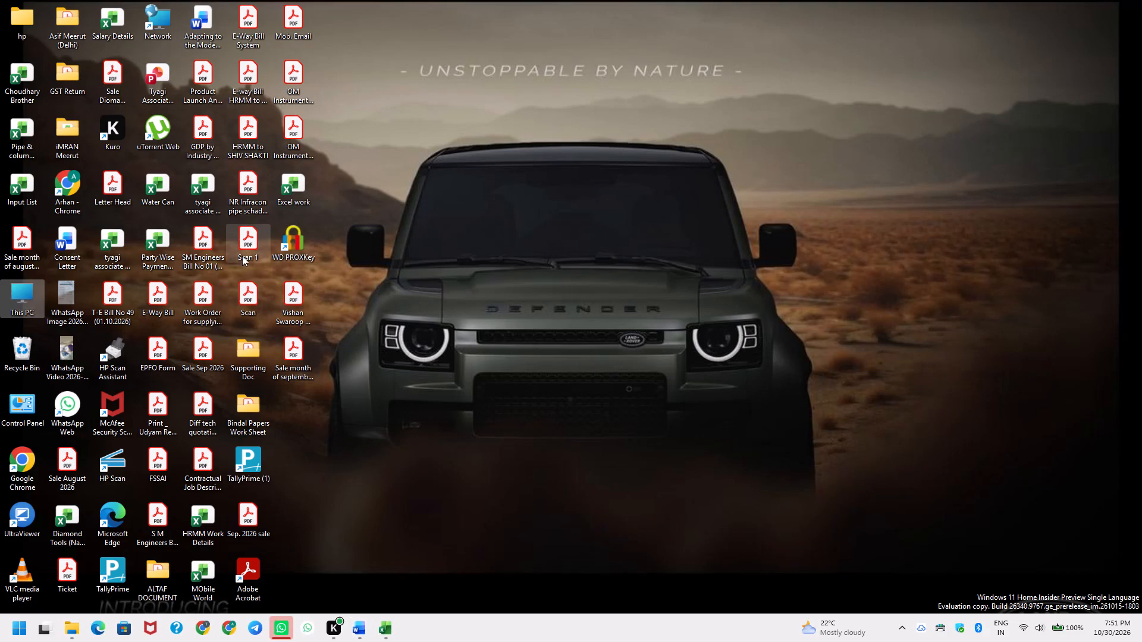
key("alt+Tab")
key("alt+Right")
key("alt+Right")
key("shift+Tab")
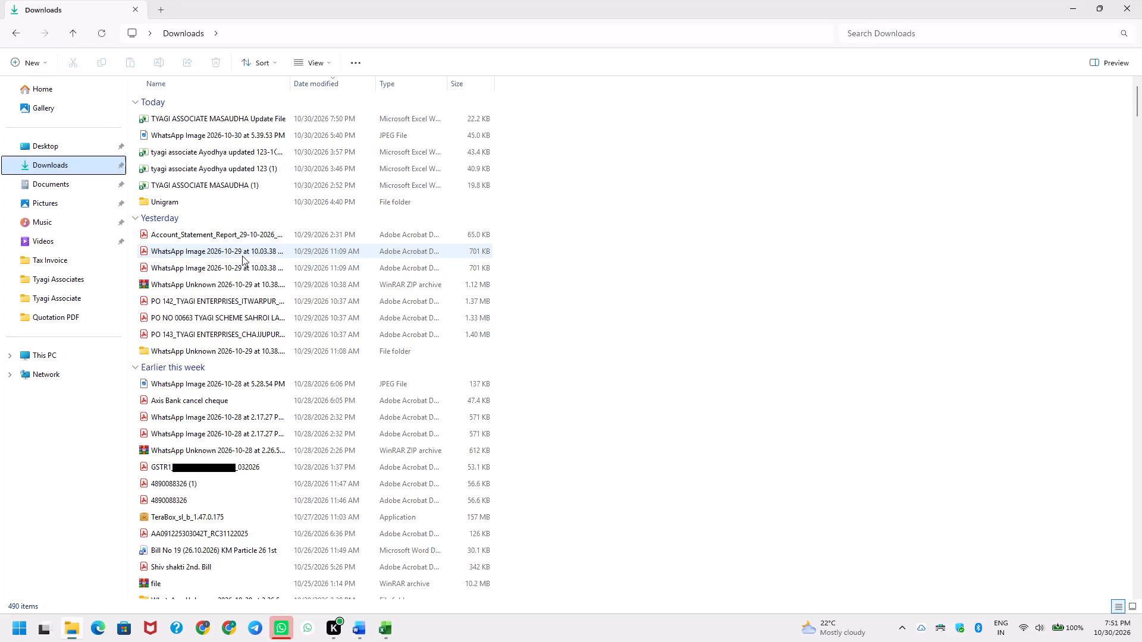
key("Down")
key("Down")
key("Down")
key("Down")
key("Down")
key("Down")
key("Down")
key("Down")
key("Return")
key("Tab")
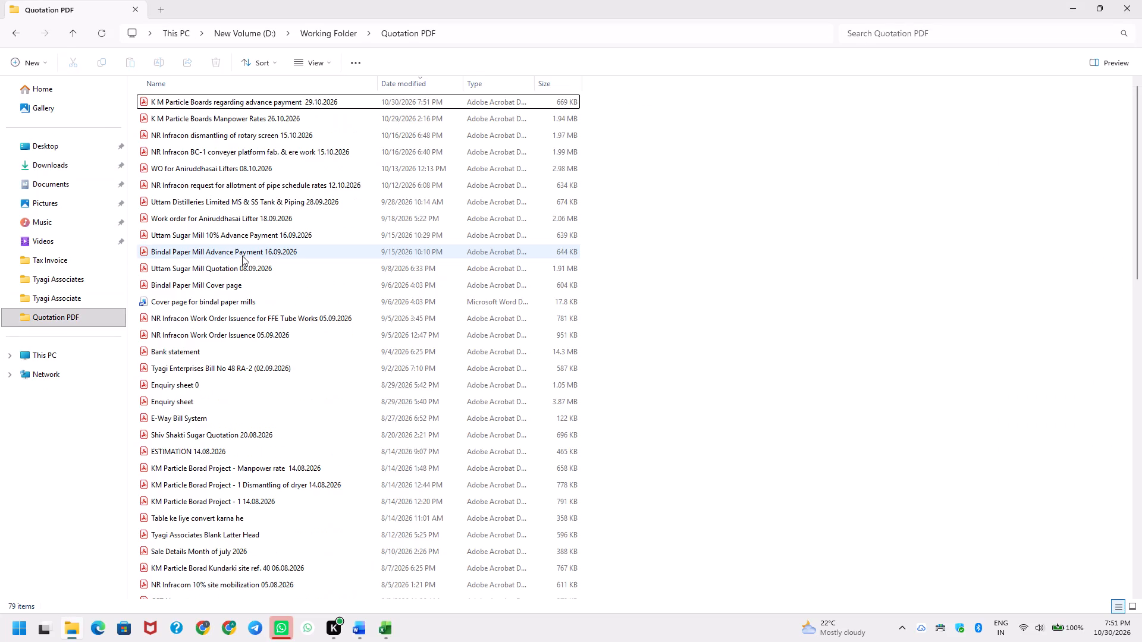
Pick up the K M Particle Boards regarding advance payment 29.10.2026 PDF to transfer it out of the folder.
left_click(198, 97)
left_click_drag(194, 103, 274, 121)
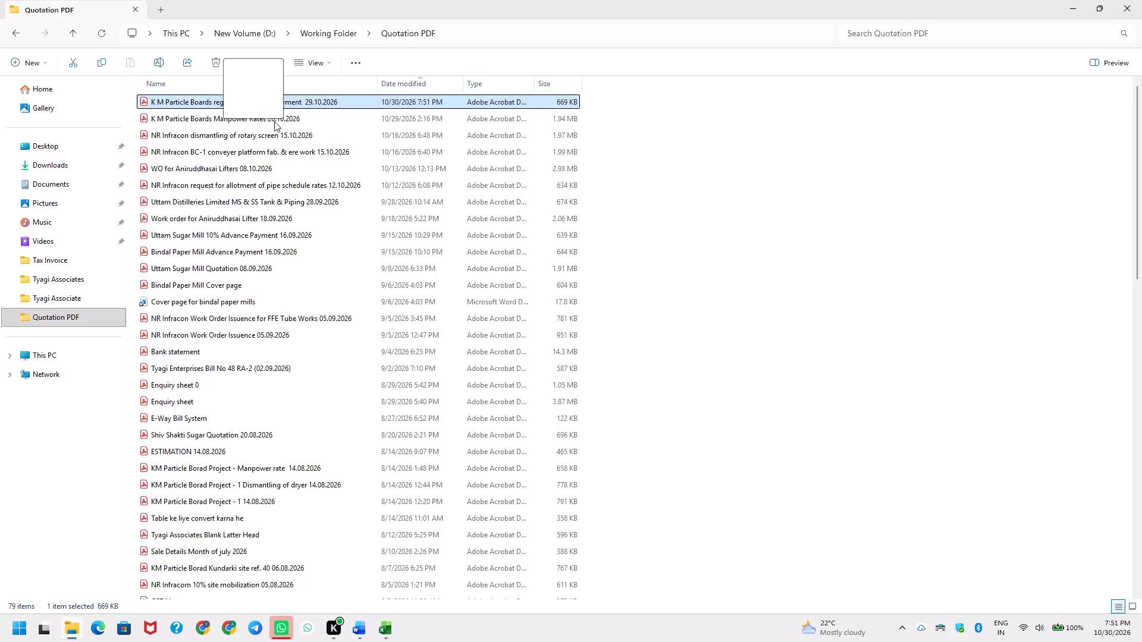
left_click_drag(274, 121, 664, 492)
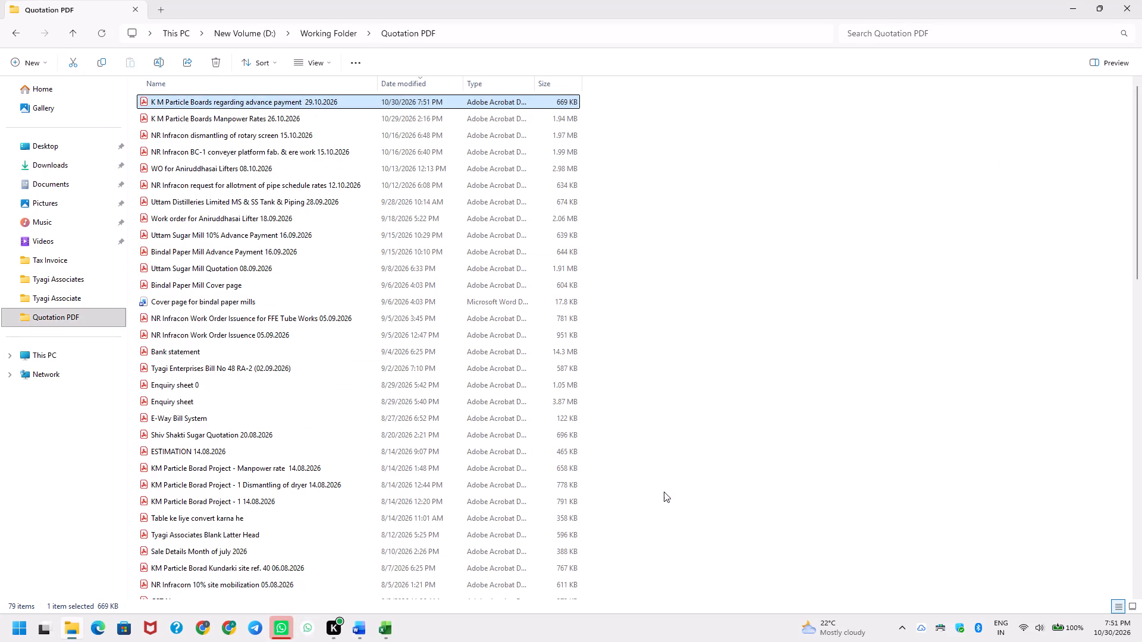